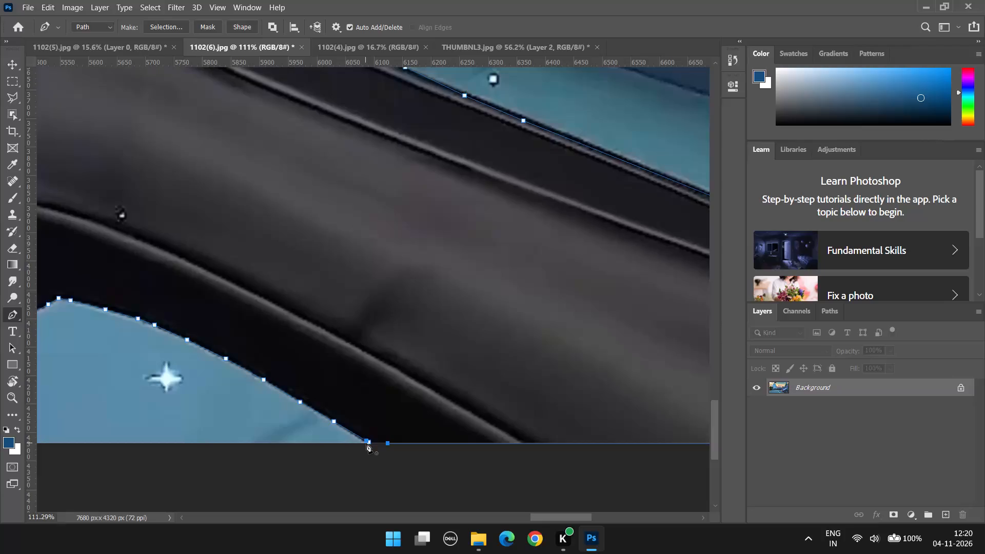
# Close the pen path around the knife-holding arm and convert it into a selection.
pyautogui.click(366, 443)
pyautogui.keyDown('alt'); pyautogui.scroll(-16, 374, 436); pyautogui.keyUp('alt')
pyautogui.rightClick(387, 407)
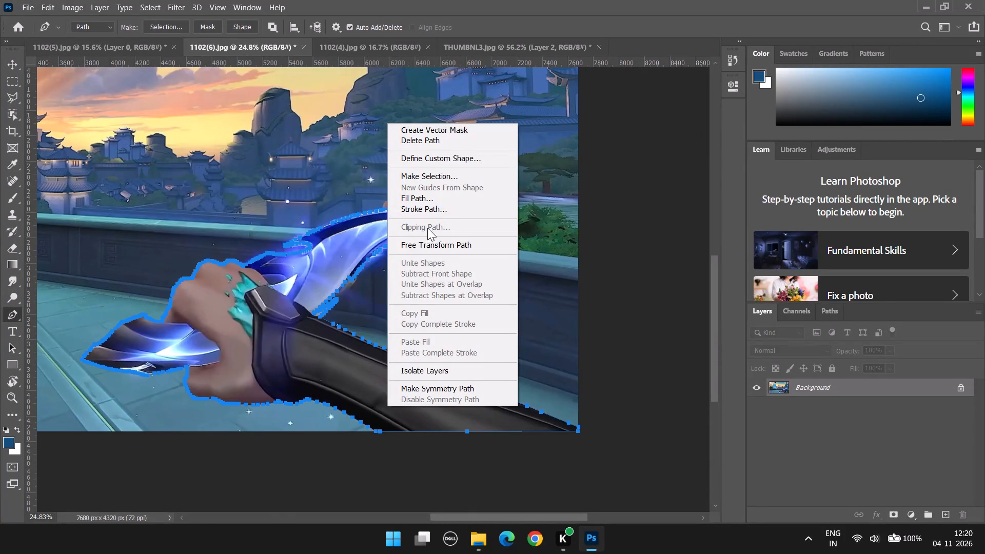
pyautogui.click(439, 180)
pyautogui.click(572, 131)
# Move the selected knife-holding arm from 1102(6).jpg into the THUMBNL3.jpg document.
pyautogui.scroll(-2, 570, 184)
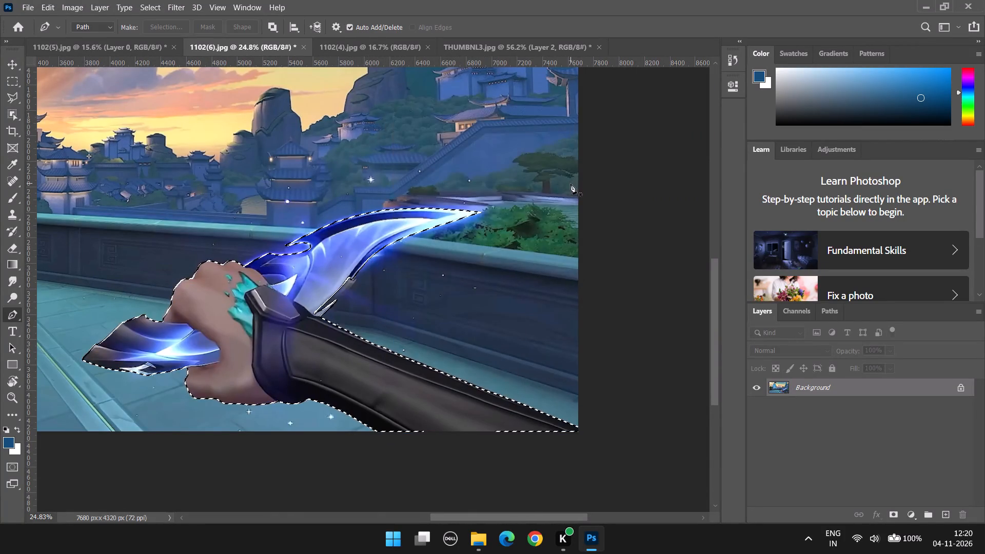
pyautogui.scroll(-3, 570, 184)
pyautogui.click(8, 56)
pyautogui.moveTo(323, 263); pyautogui.dragTo(269, 58)
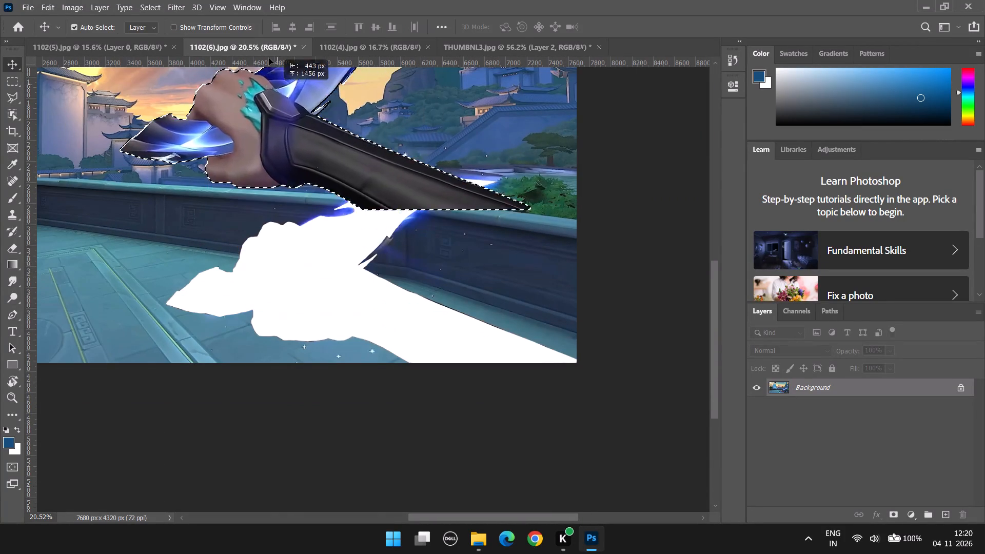
pyautogui.moveTo(269, 58); pyautogui.dragTo(319, 333)
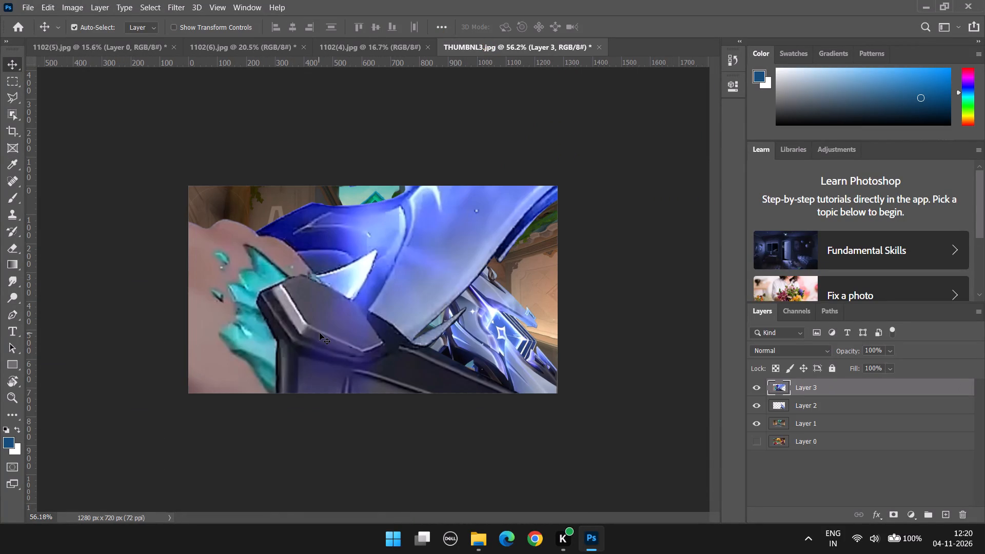
# Scale the knife arm layer down to about 15% and place it in the thumbnail's lower-left corner.
pyautogui.hotkey('ctrl', 't')
pyautogui.keyDown('alt'); pyautogui.scroll(-14, 384, 321); pyautogui.keyUp('alt')
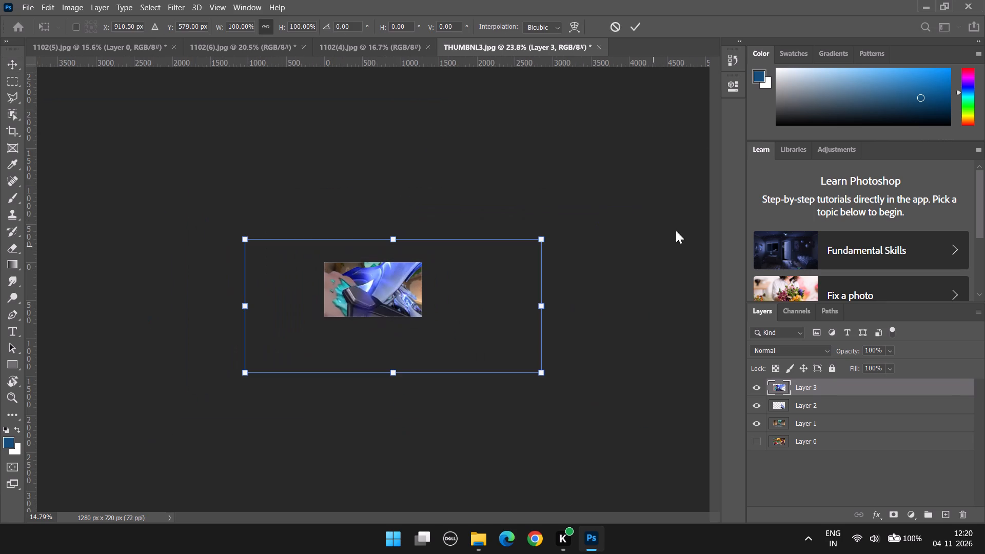
pyautogui.click(534, 240)
pyautogui.moveTo(542, 243); pyautogui.dragTo(295, 369)
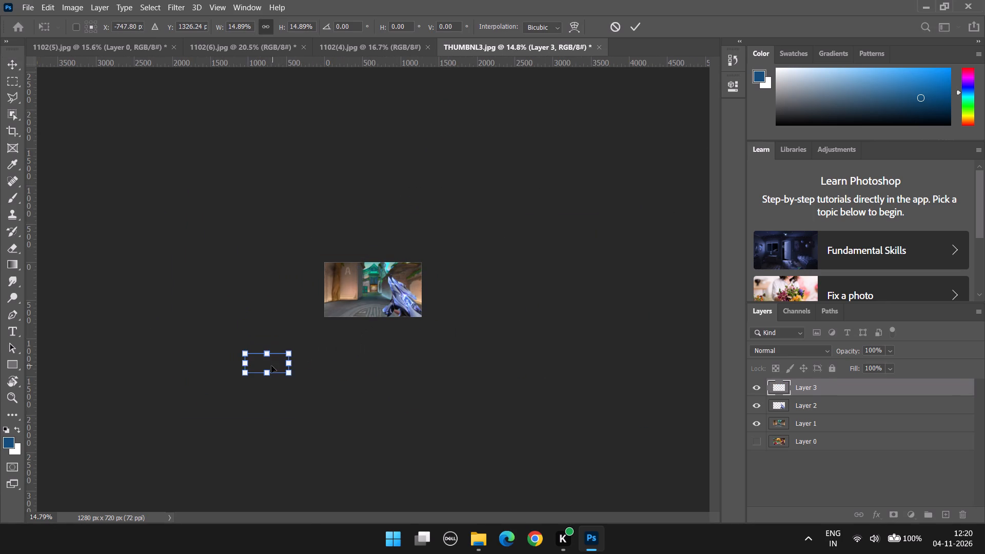
pyautogui.moveTo(270, 366); pyautogui.dragTo(347, 306)
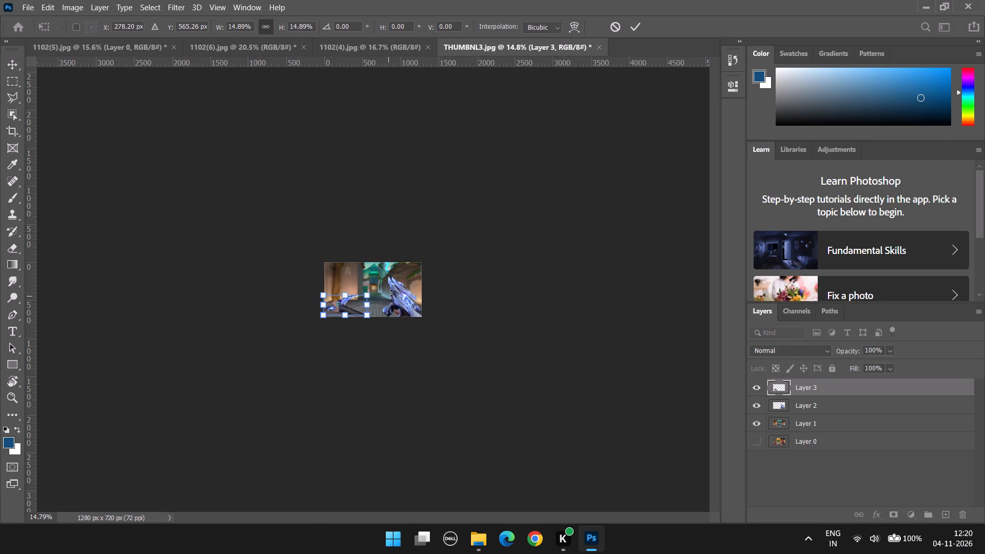
# Flip the knife arm horizontally.
pyautogui.rightClick(352, 307)
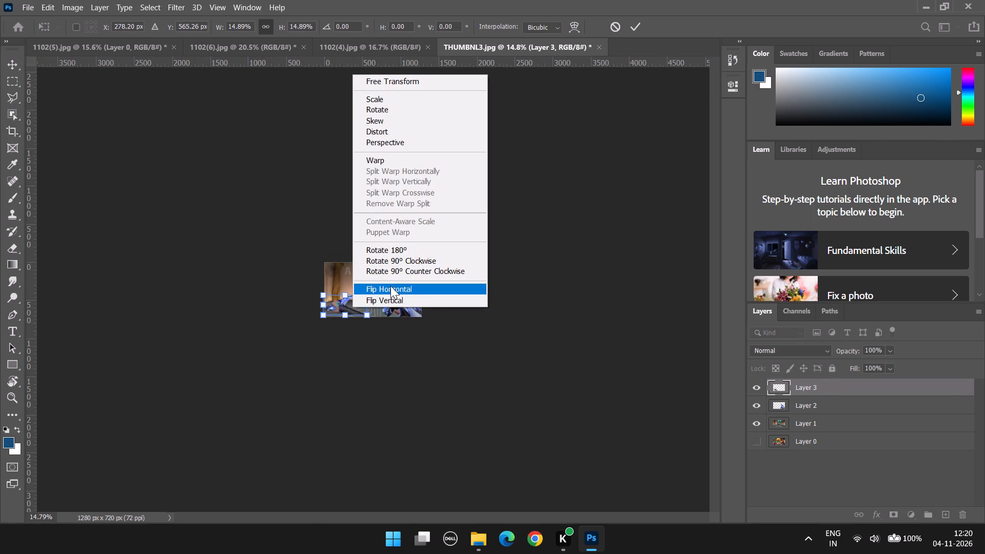
pyautogui.click(390, 286)
# Enlarge the knife arm to about 17.9% and align it with the thumbnail's bottom edge, its sleeve running off the left side.
pyautogui.keyDown('alt'); pyautogui.scroll(17, 351, 321); pyautogui.keyUp('alt')
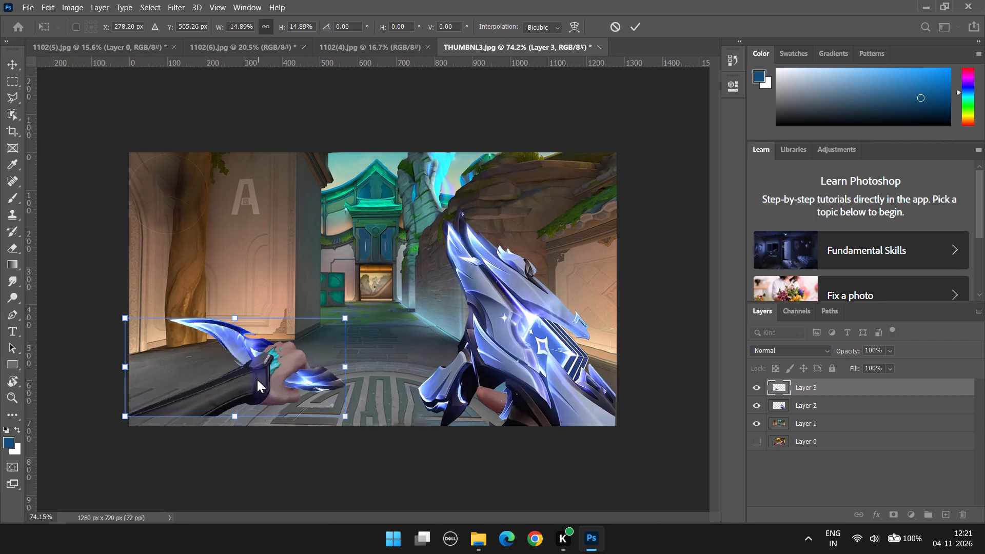
pyautogui.scroll(3, 257, 380)
pyautogui.moveTo(264, 378); pyautogui.dragTo(273, 373)
pyautogui.moveTo(275, 375); pyautogui.dragTo(285, 383)
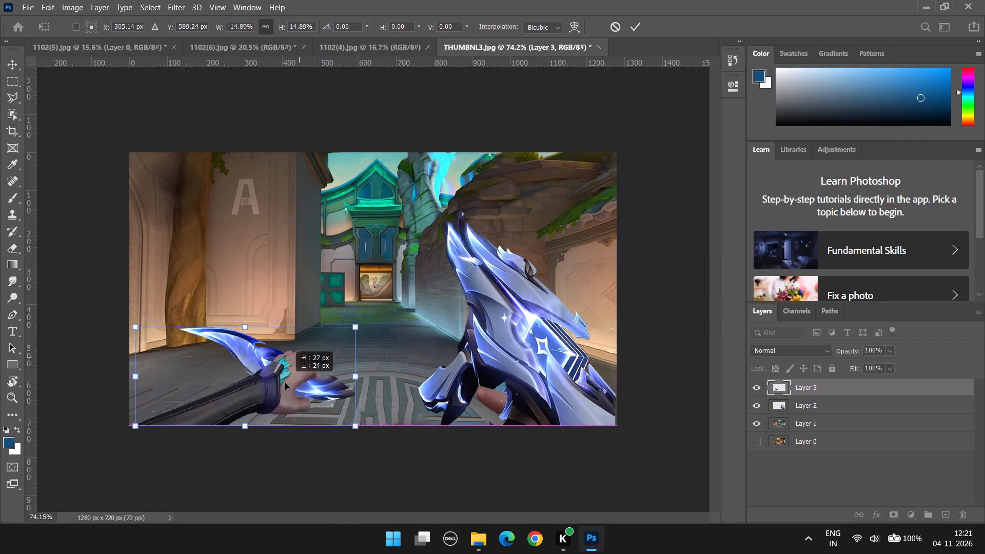
pyautogui.moveTo(285, 383); pyautogui.dragTo(280, 384)
pyautogui.moveTo(351, 326); pyautogui.dragTo(353, 321)
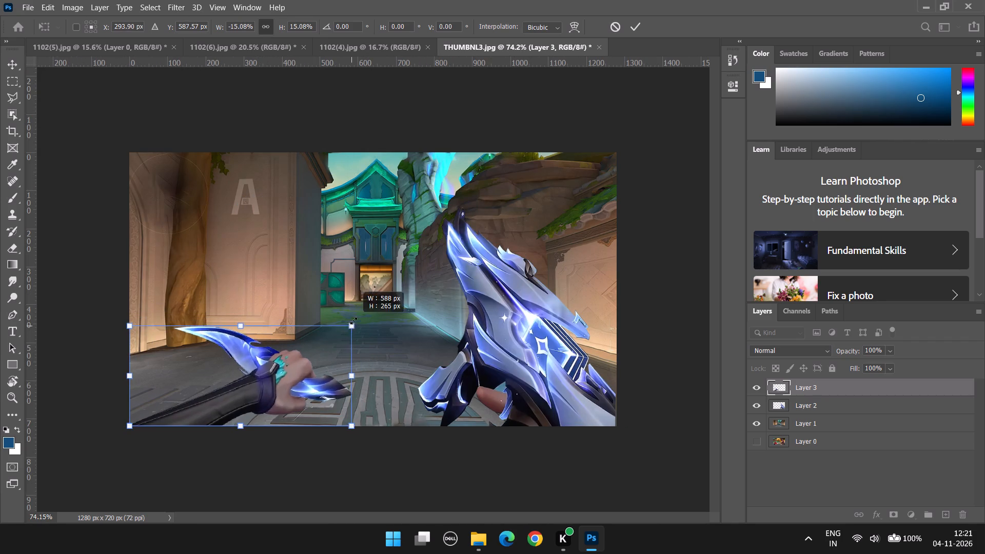
pyautogui.moveTo(353, 321); pyautogui.dragTo(368, 302)
pyautogui.moveTo(308, 373); pyautogui.dragTo(291, 371)
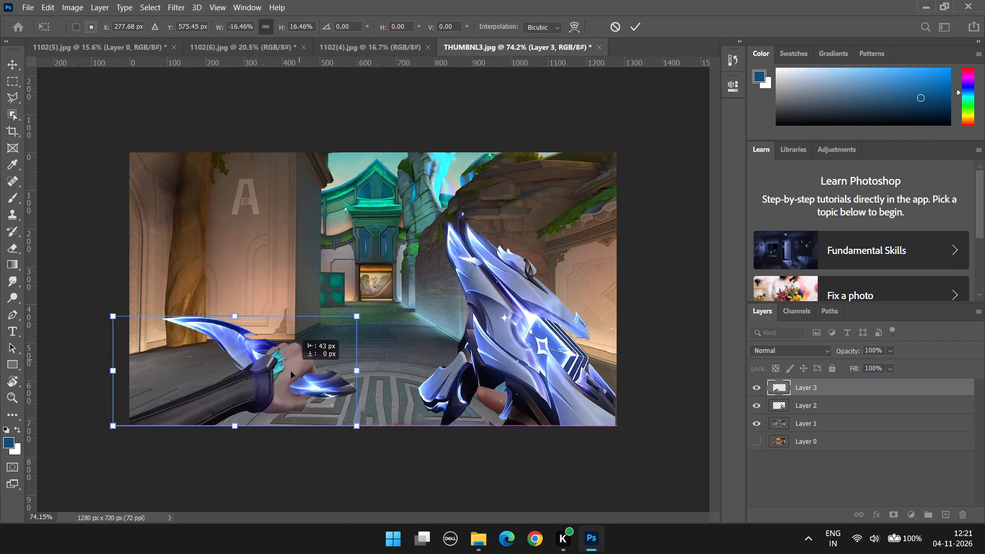
pyautogui.moveTo(291, 371); pyautogui.dragTo(290, 371)
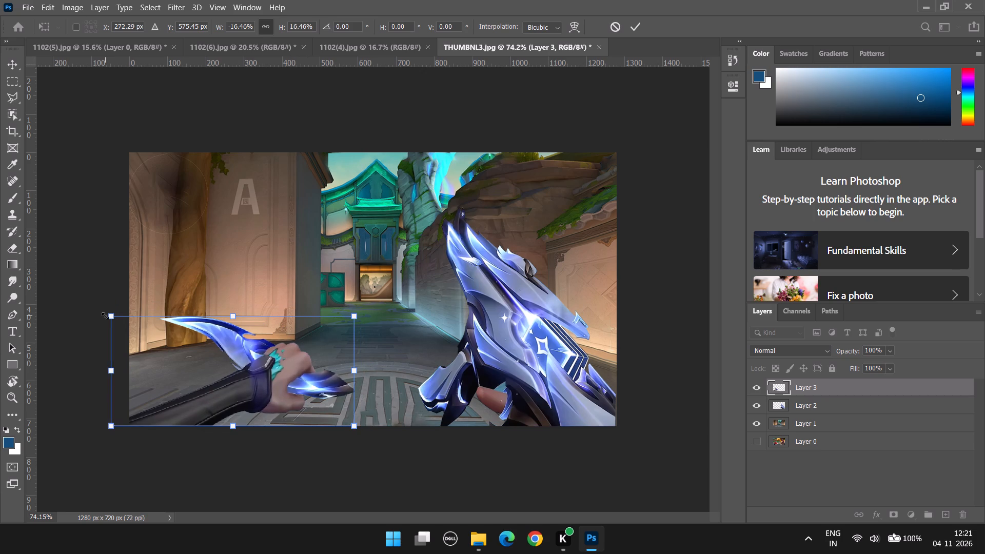
pyautogui.moveTo(105, 315); pyautogui.dragTo(95, 282)
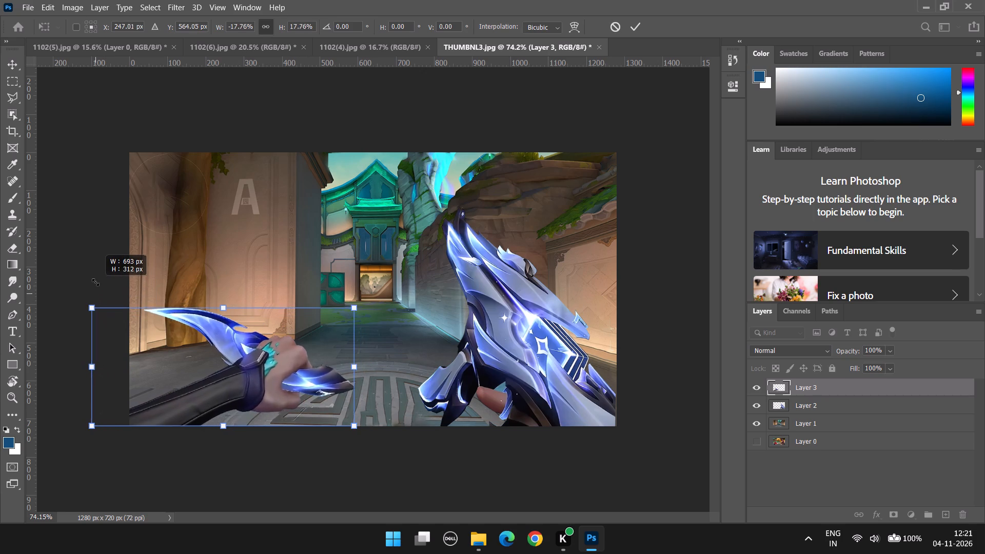
pyautogui.moveTo(95, 282); pyautogui.dragTo(97, 276)
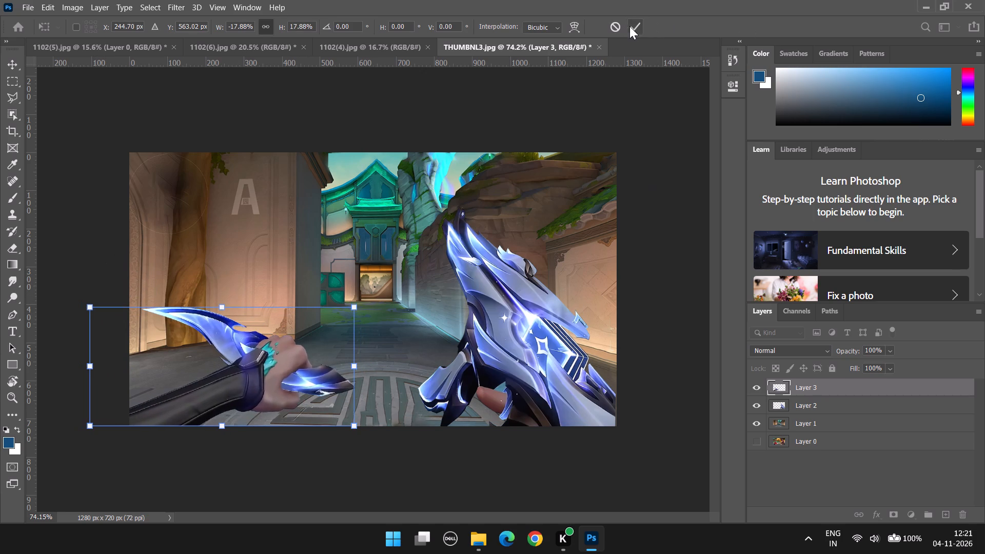
pyautogui.click(630, 27)
# Scale the knife arm layer down to about 95%, keeping it on the thumbnail's bottom edge.
pyautogui.keyDown('alt'); pyautogui.scroll(-5, 465, 338); pyautogui.keyUp('alt')
pyautogui.keyDown('alt'); pyautogui.scroll(6, 420, 397); pyautogui.keyUp('alt')
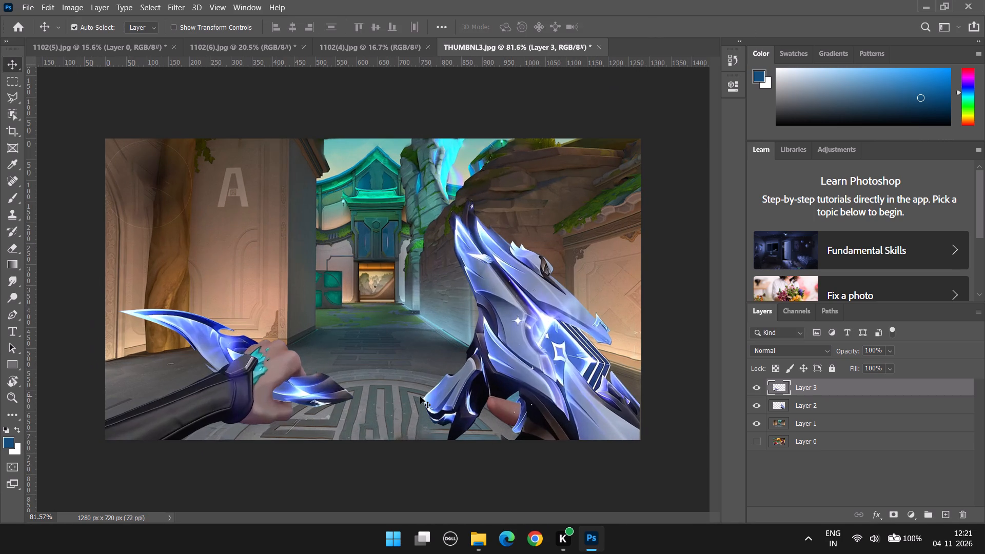
pyautogui.keyDown('alt'); pyautogui.scroll(-3, 419, 351); pyautogui.keyUp('alt')
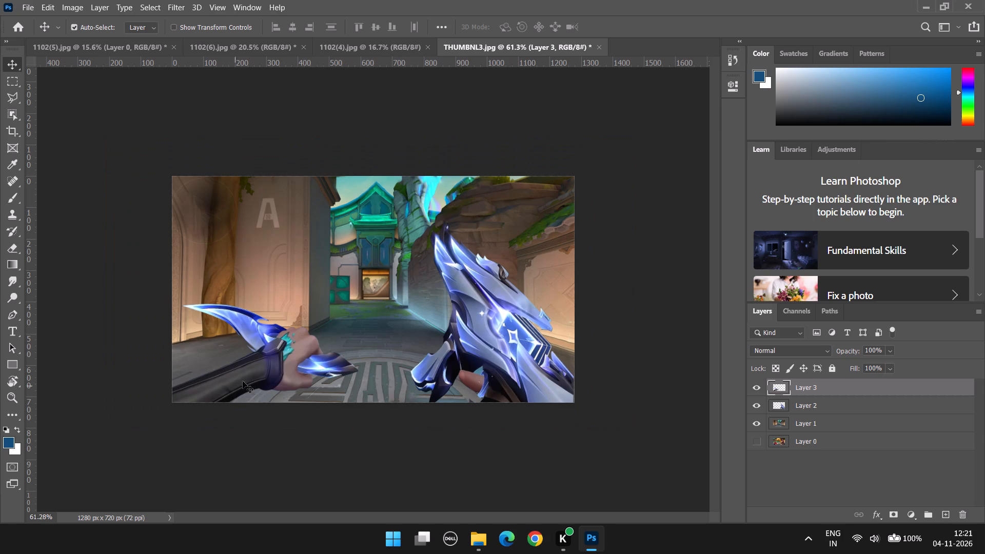
pyautogui.click(268, 365)
pyautogui.hotkey('ctrl', 't')
pyautogui.moveTo(360, 302); pyautogui.dragTo(351, 312)
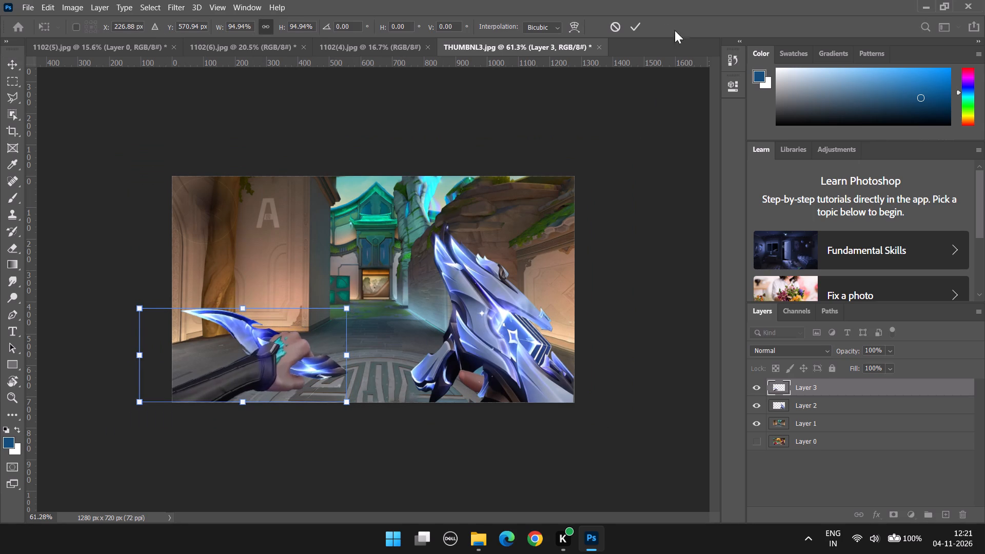
pyautogui.click(642, 22)
# Examine the knife arm's cut-out edges and its placement against the gun and background.
pyautogui.keyDown('alt'); pyautogui.scroll(-8, 433, 302); pyautogui.keyUp('alt')
pyautogui.keyDown('alt'); pyautogui.scroll(6, 420, 294); pyautogui.keyUp('alt')
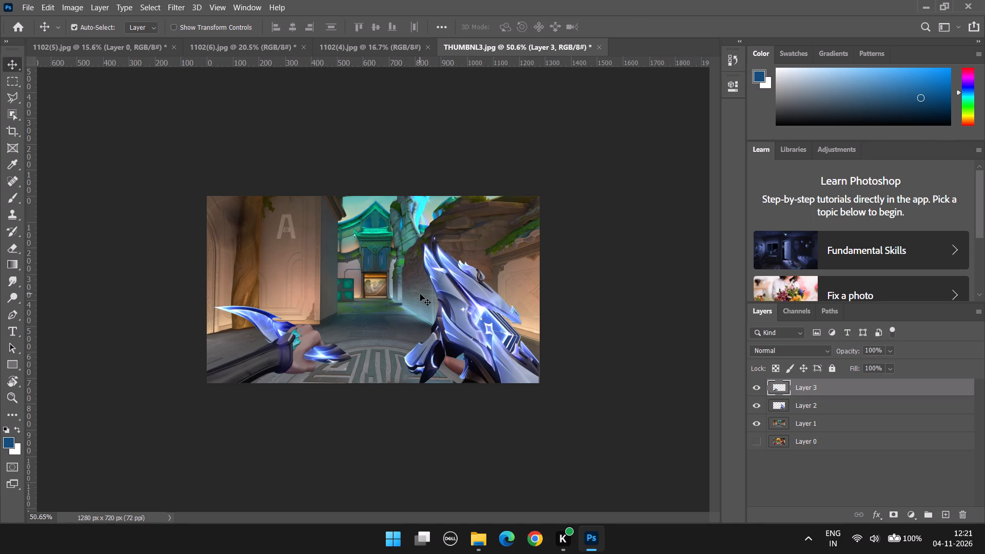
pyautogui.keyDown('alt'); pyautogui.scroll(12, 287, 321); pyautogui.keyUp('alt')
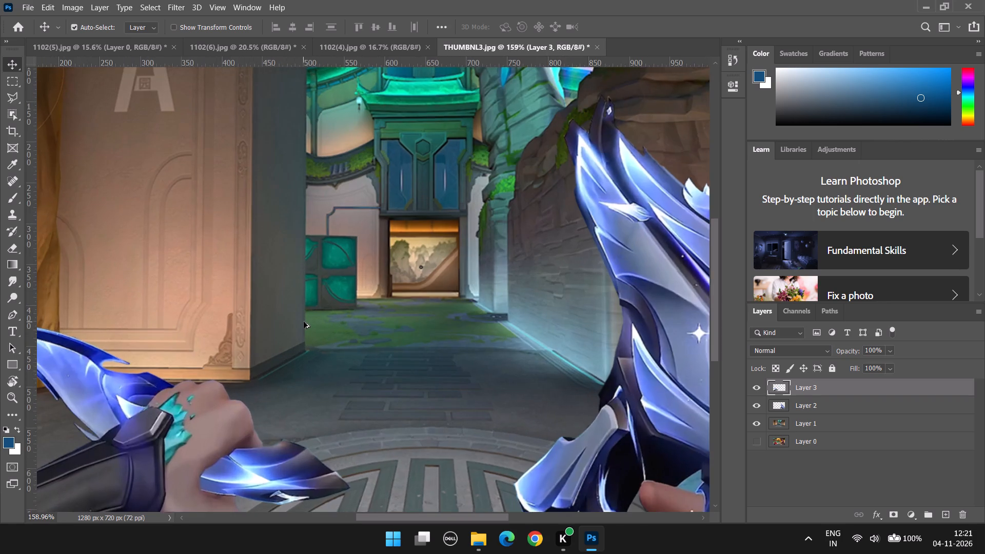
pyautogui.keyDown('alt'); pyautogui.scroll(-8, 304, 322); pyautogui.keyUp('alt')
pyautogui.keyDown('alt'); pyautogui.scroll(15, 115, 367); pyautogui.keyUp('alt')
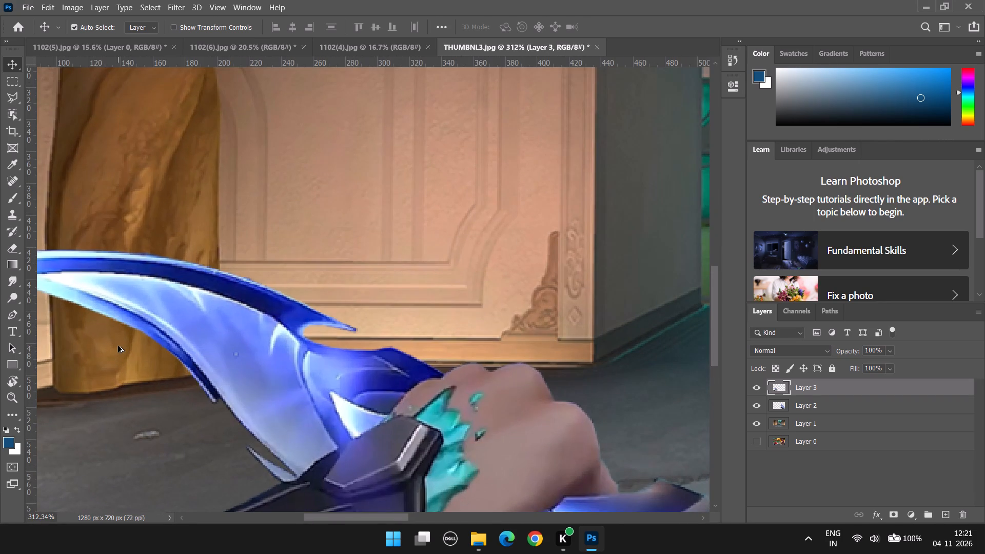
pyautogui.keyDown('alt'); pyautogui.scroll(-8, 118, 346); pyautogui.keyUp('alt')
pyautogui.scroll(-7, 123, 424)
pyautogui.keyDown('alt'); pyautogui.scroll(1, 72, 460); pyautogui.keyUp('alt')
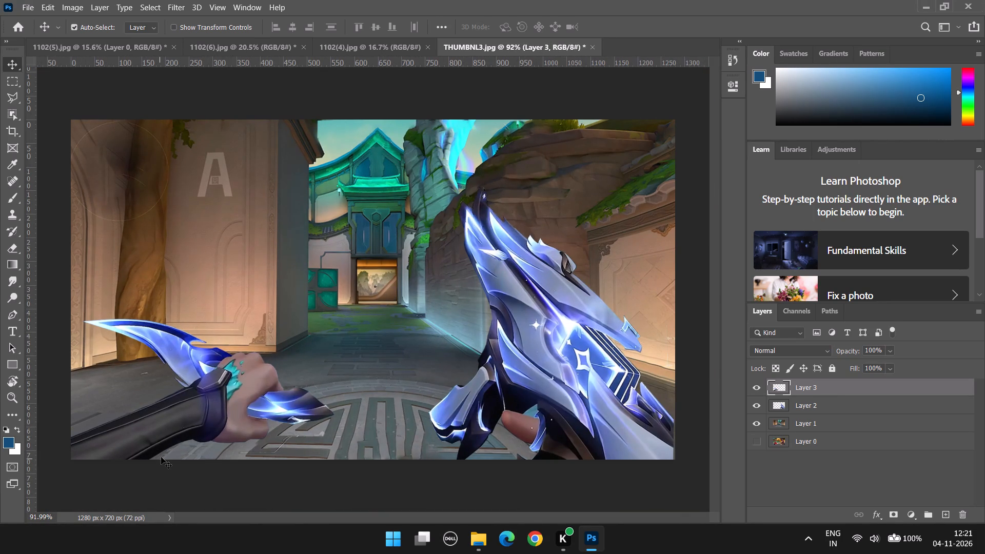
pyautogui.keyDown('alt'); pyautogui.scroll(-3, 243, 434); pyautogui.keyUp('alt')
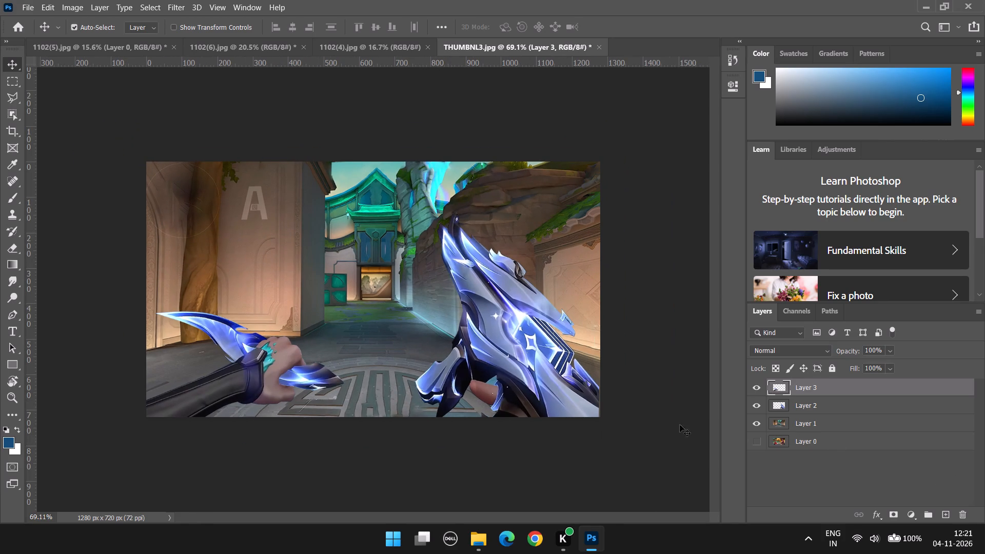
pyautogui.scroll(-1, 511, 313)
# Add a Levels adjustment layer directly above the background scene on Layer 1.
pyautogui.doubleClick(750, 421)
pyautogui.click(844, 429)
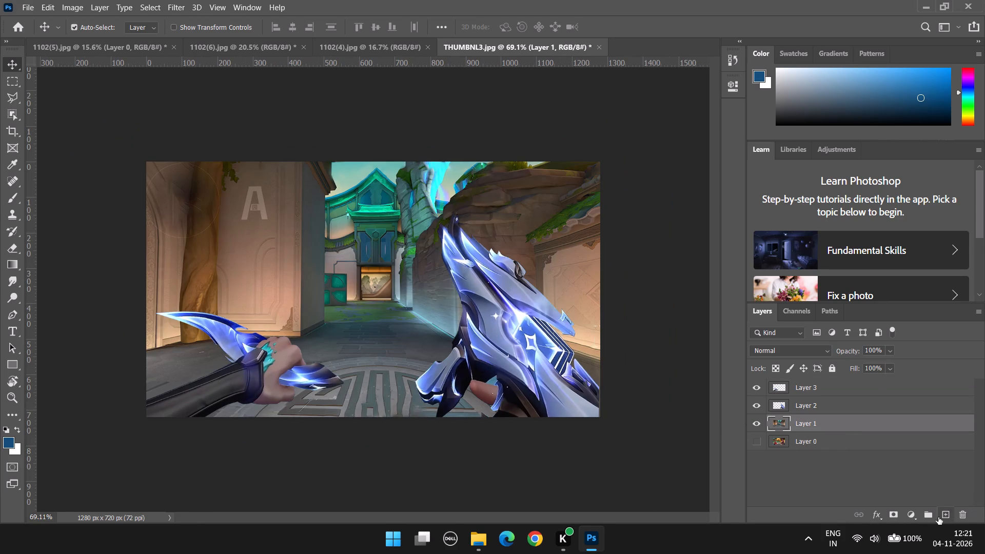
pyautogui.click(918, 517)
pyautogui.click(912, 347)
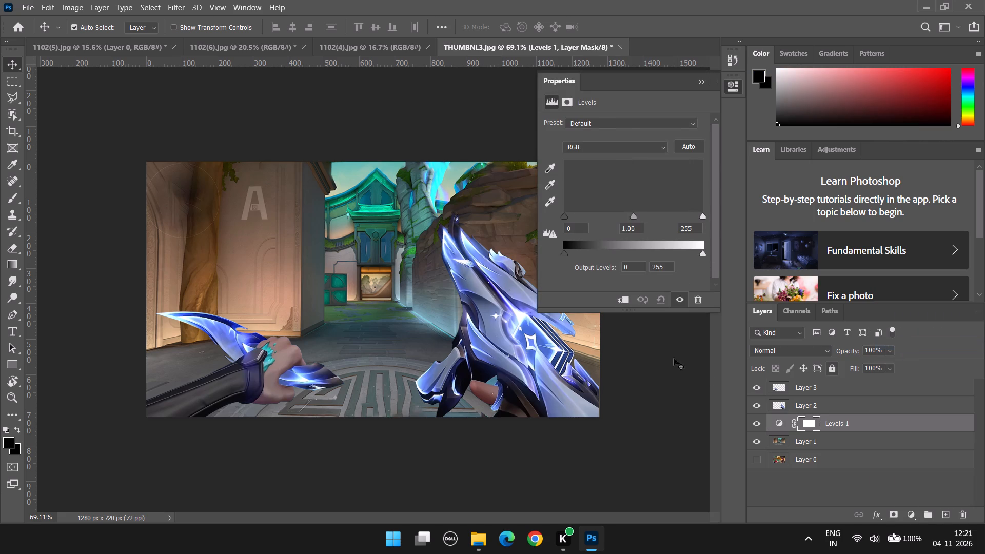
# Darken the background by lowering the Levels output white value to 213.
pyautogui.moveTo(701, 254); pyautogui.dragTo(684, 255)
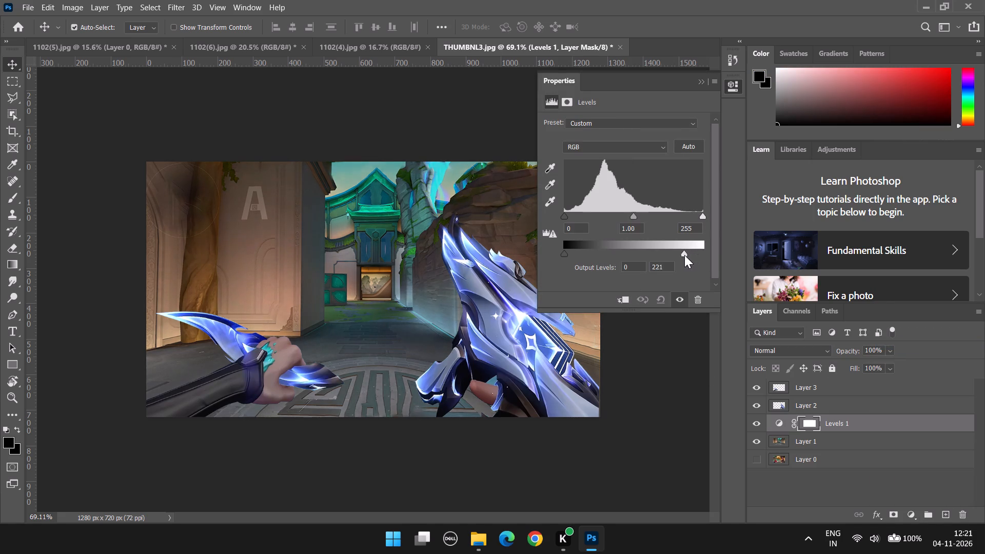
pyautogui.moveTo(684, 255); pyautogui.dragTo(695, 255)
pyautogui.moveTo(695, 255); pyautogui.dragTo(682, 253)
pyautogui.moveTo(682, 253); pyautogui.dragTo(678, 251)
pyautogui.moveTo(678, 251); pyautogui.dragTo(680, 252)
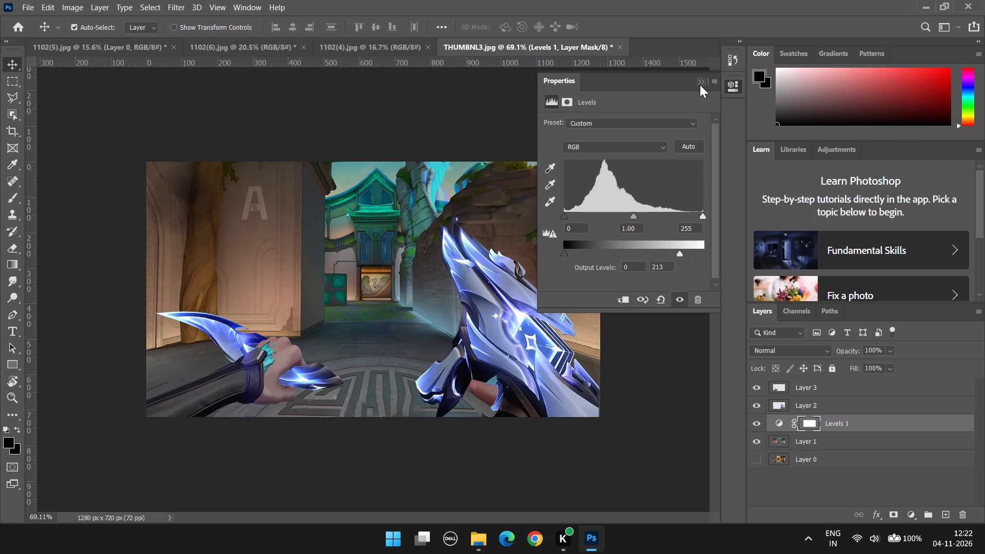
pyautogui.click(702, 86)
pyautogui.click(707, 87)
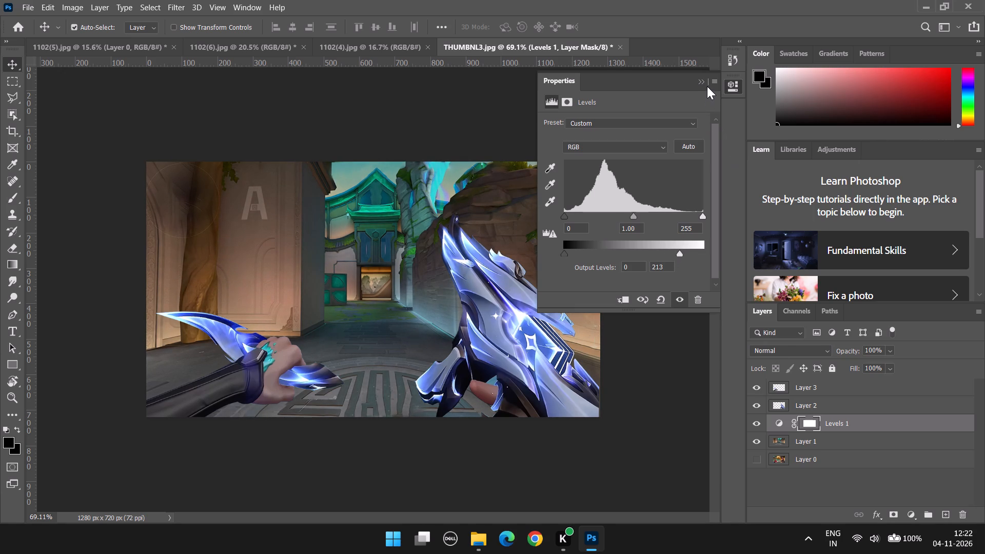
pyautogui.click(705, 83)
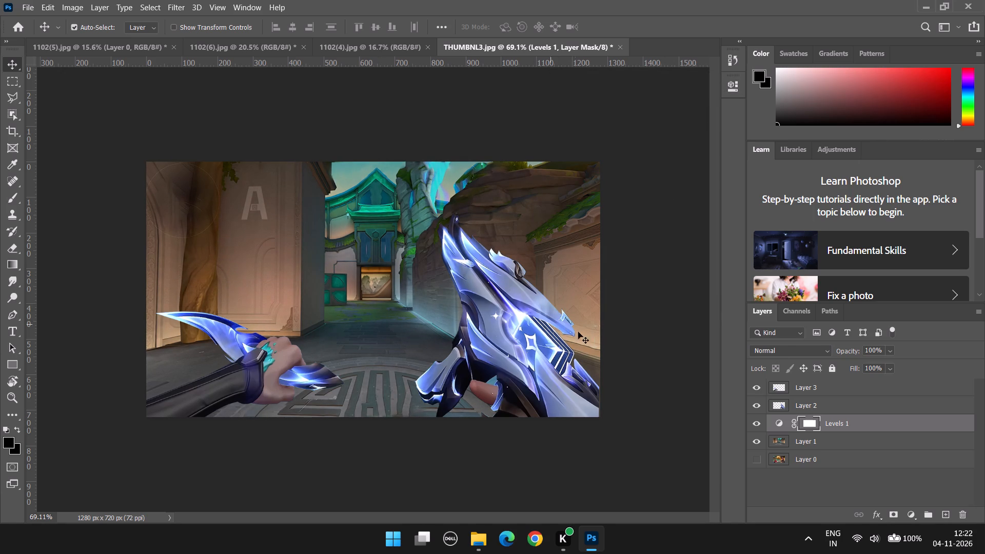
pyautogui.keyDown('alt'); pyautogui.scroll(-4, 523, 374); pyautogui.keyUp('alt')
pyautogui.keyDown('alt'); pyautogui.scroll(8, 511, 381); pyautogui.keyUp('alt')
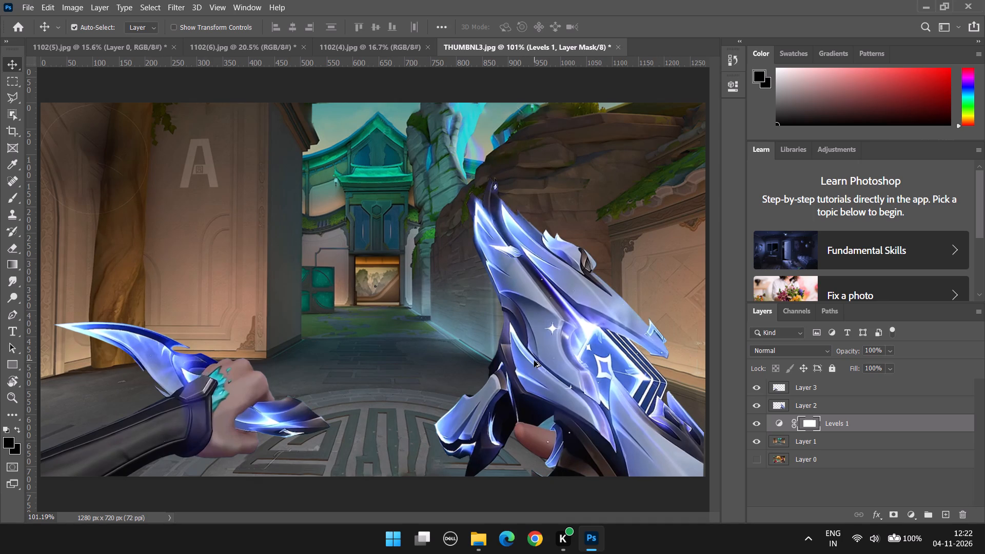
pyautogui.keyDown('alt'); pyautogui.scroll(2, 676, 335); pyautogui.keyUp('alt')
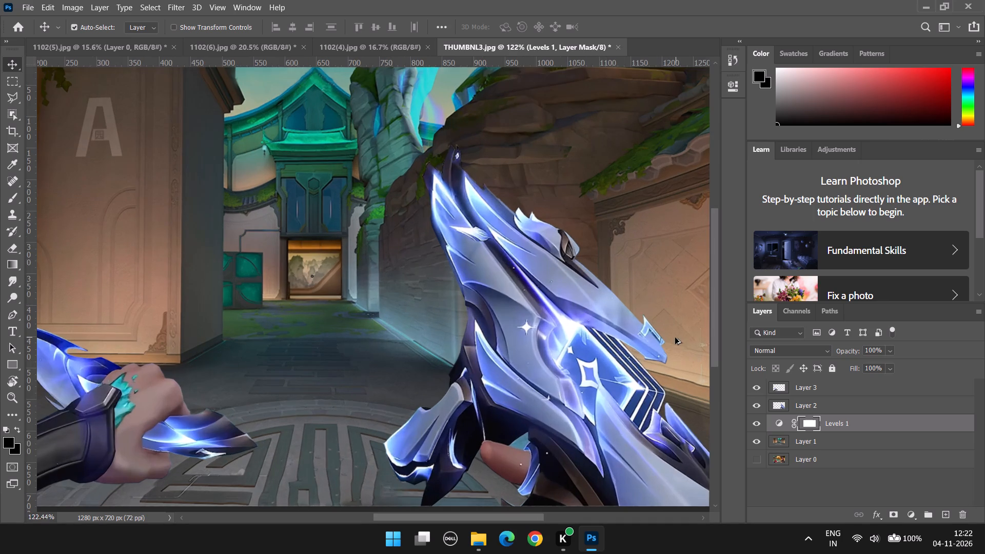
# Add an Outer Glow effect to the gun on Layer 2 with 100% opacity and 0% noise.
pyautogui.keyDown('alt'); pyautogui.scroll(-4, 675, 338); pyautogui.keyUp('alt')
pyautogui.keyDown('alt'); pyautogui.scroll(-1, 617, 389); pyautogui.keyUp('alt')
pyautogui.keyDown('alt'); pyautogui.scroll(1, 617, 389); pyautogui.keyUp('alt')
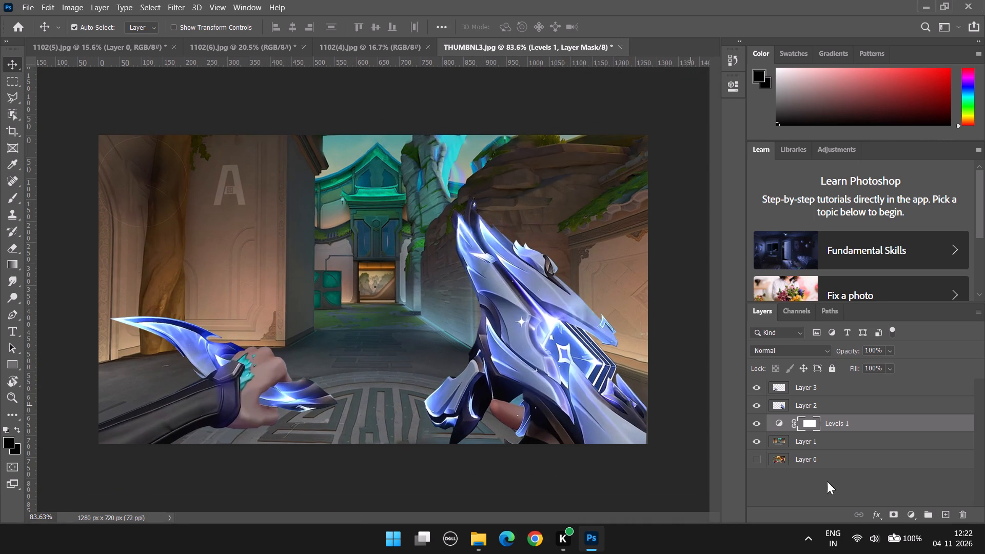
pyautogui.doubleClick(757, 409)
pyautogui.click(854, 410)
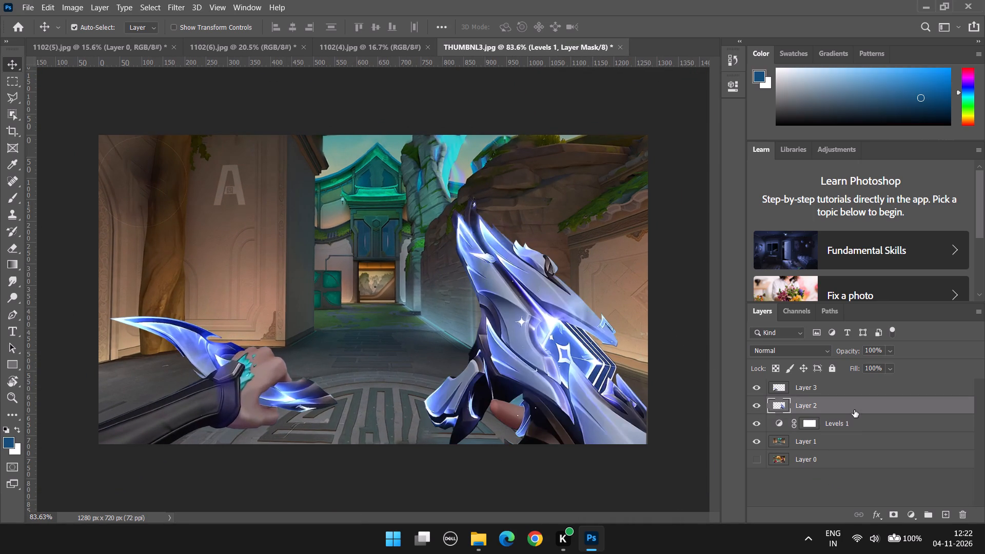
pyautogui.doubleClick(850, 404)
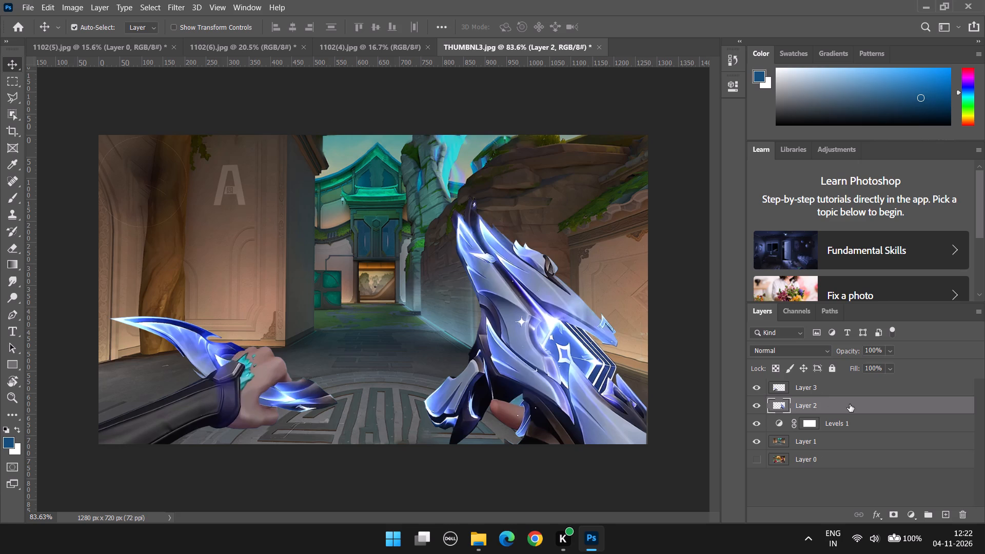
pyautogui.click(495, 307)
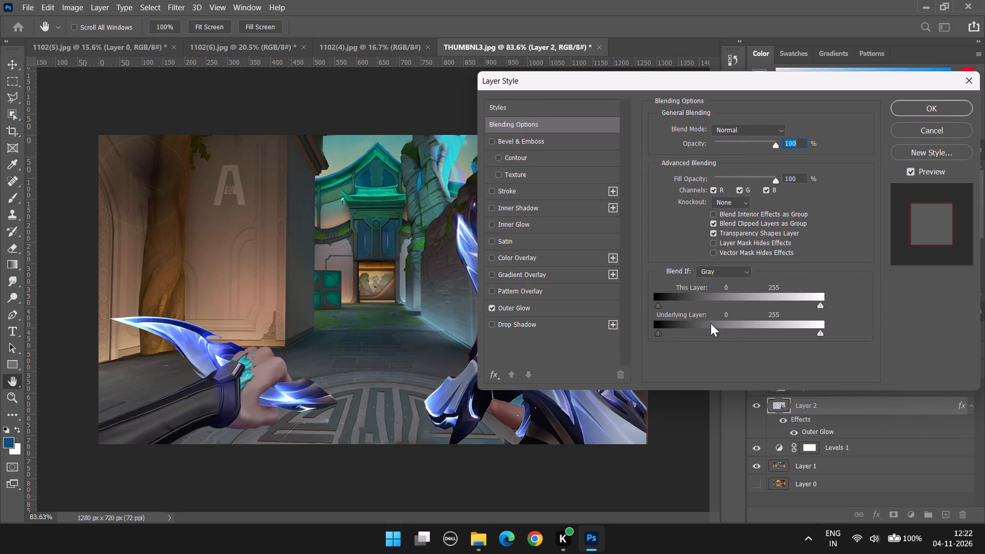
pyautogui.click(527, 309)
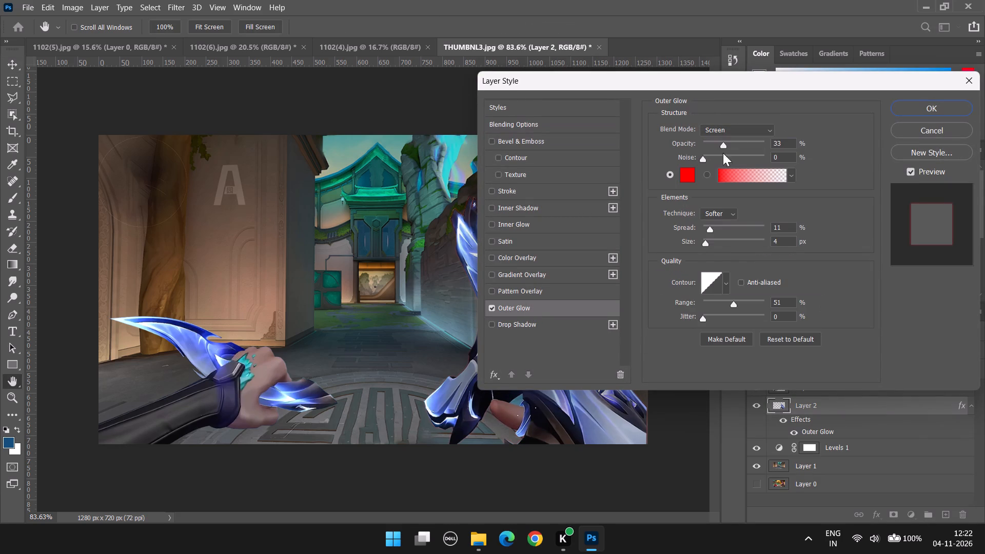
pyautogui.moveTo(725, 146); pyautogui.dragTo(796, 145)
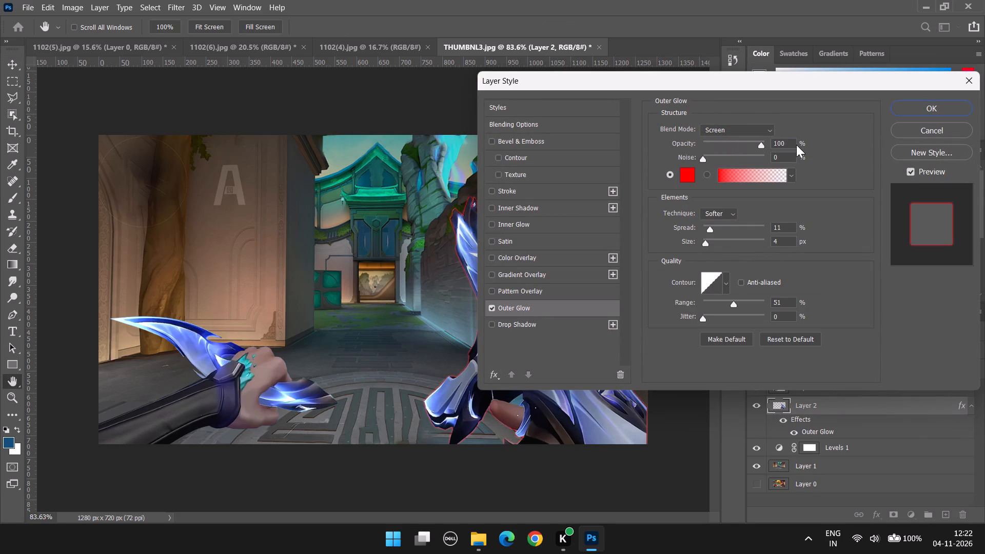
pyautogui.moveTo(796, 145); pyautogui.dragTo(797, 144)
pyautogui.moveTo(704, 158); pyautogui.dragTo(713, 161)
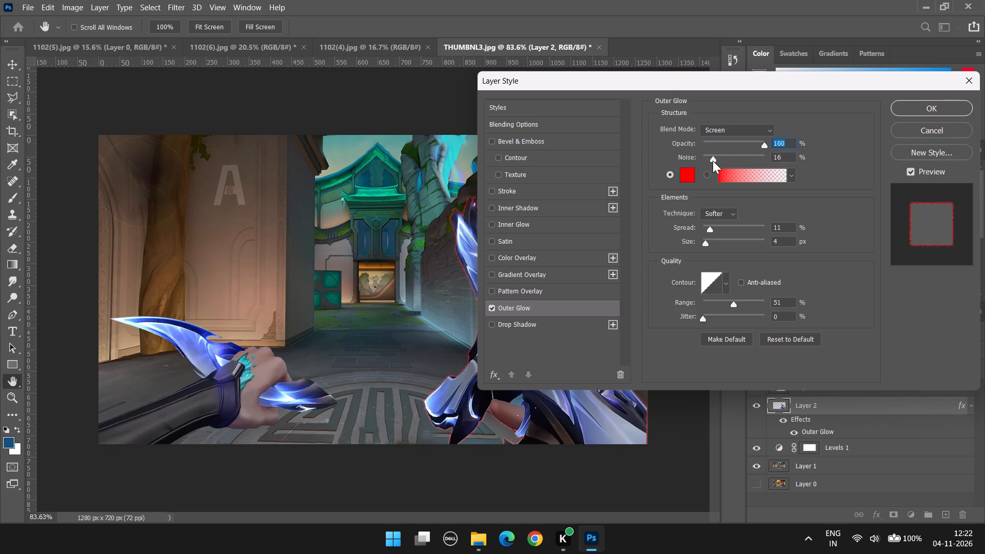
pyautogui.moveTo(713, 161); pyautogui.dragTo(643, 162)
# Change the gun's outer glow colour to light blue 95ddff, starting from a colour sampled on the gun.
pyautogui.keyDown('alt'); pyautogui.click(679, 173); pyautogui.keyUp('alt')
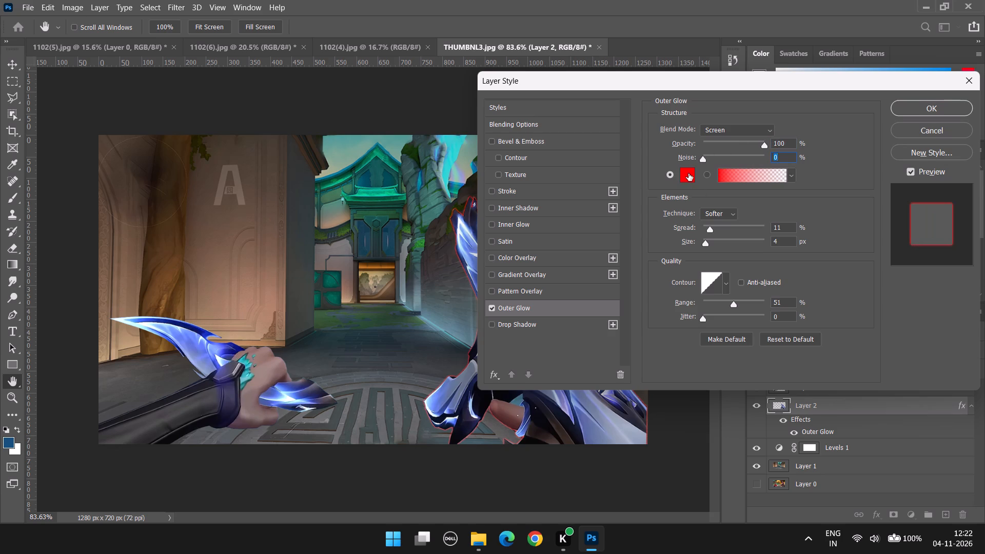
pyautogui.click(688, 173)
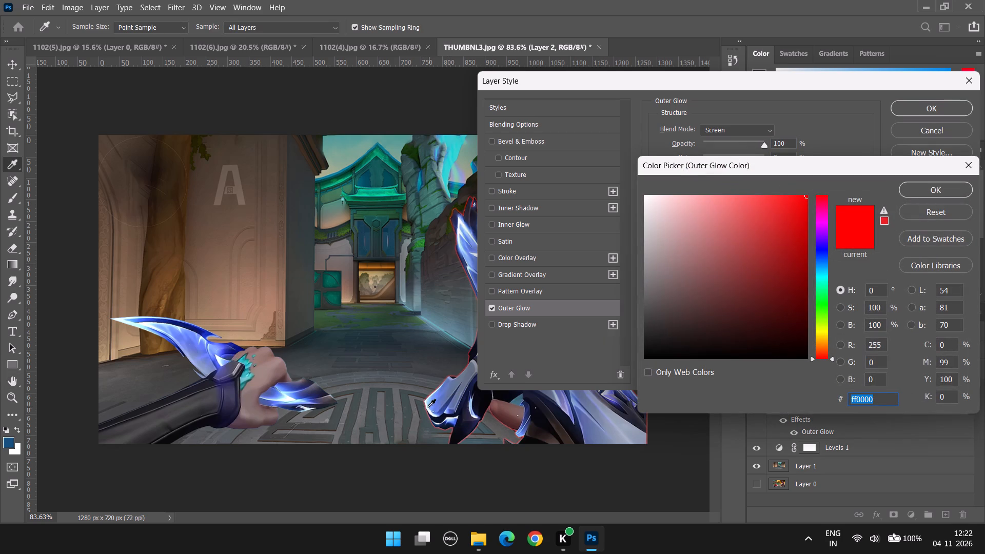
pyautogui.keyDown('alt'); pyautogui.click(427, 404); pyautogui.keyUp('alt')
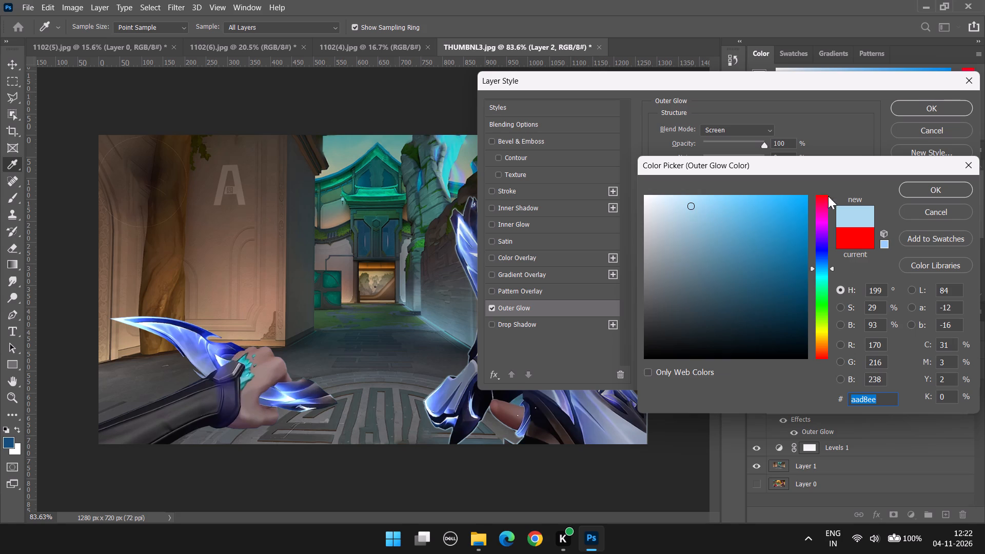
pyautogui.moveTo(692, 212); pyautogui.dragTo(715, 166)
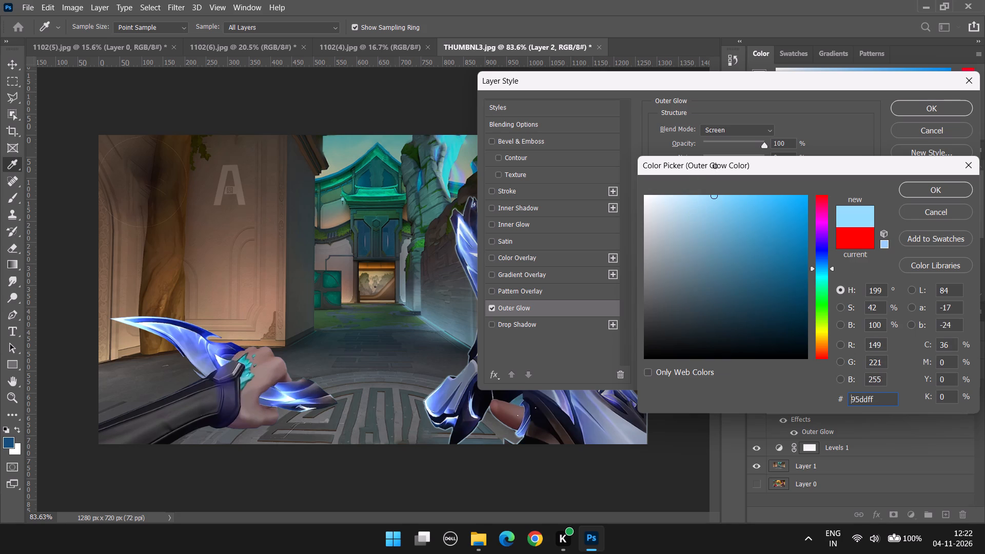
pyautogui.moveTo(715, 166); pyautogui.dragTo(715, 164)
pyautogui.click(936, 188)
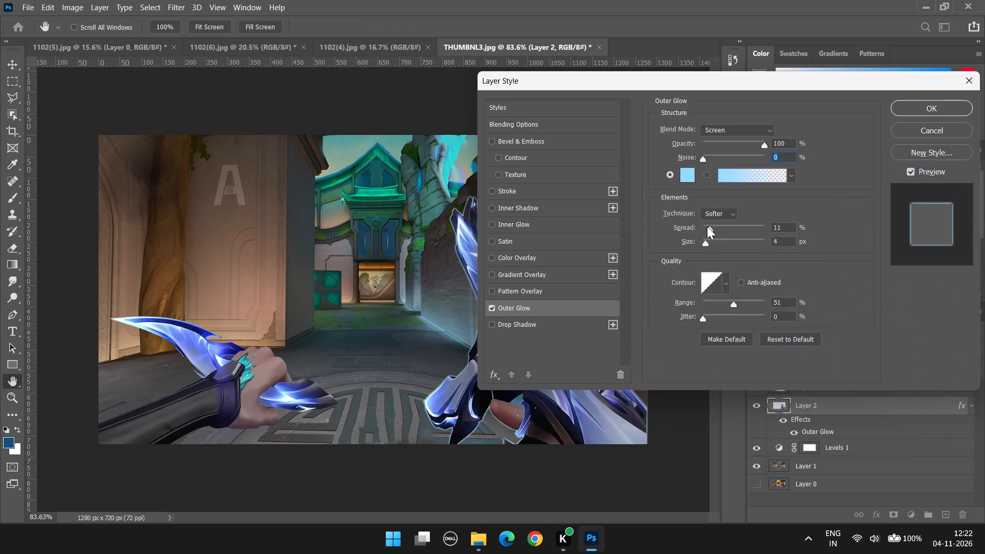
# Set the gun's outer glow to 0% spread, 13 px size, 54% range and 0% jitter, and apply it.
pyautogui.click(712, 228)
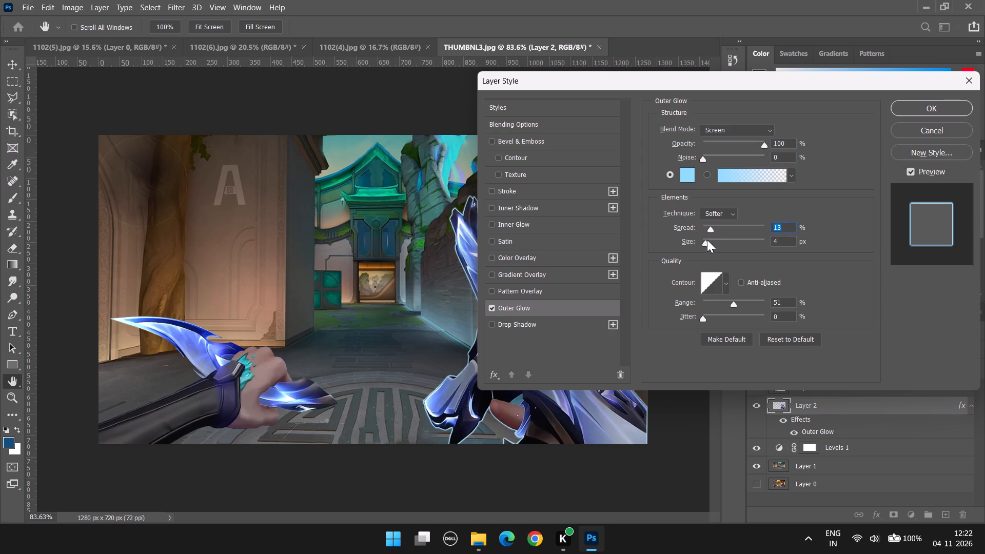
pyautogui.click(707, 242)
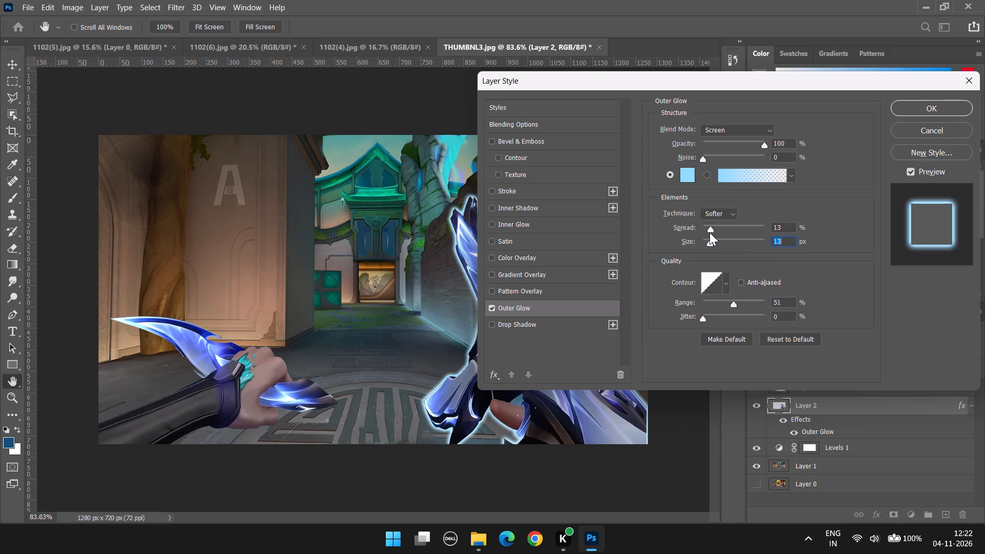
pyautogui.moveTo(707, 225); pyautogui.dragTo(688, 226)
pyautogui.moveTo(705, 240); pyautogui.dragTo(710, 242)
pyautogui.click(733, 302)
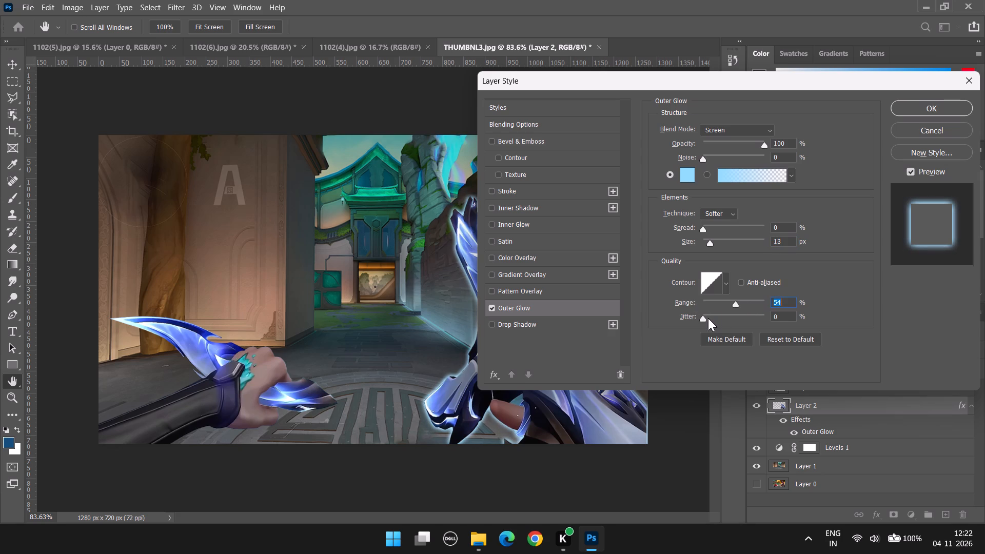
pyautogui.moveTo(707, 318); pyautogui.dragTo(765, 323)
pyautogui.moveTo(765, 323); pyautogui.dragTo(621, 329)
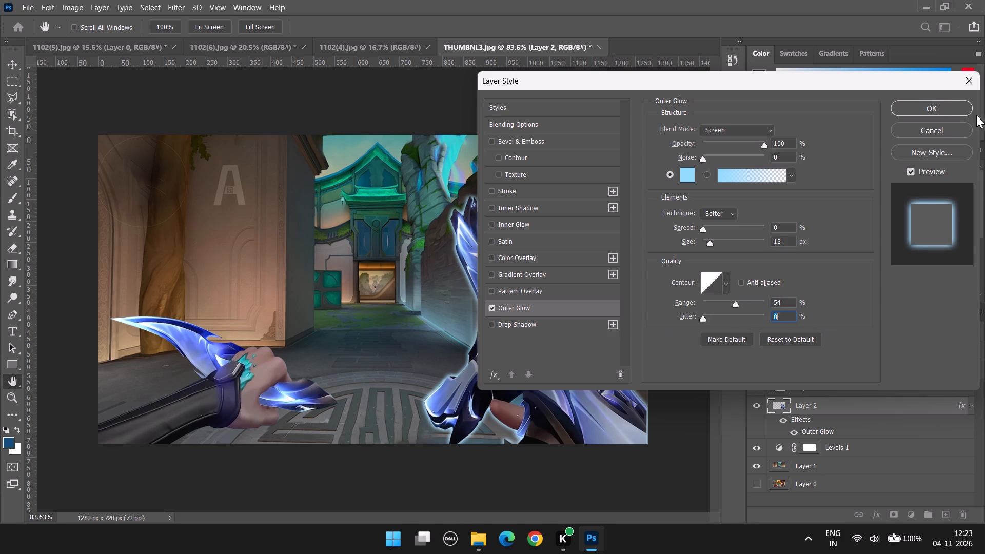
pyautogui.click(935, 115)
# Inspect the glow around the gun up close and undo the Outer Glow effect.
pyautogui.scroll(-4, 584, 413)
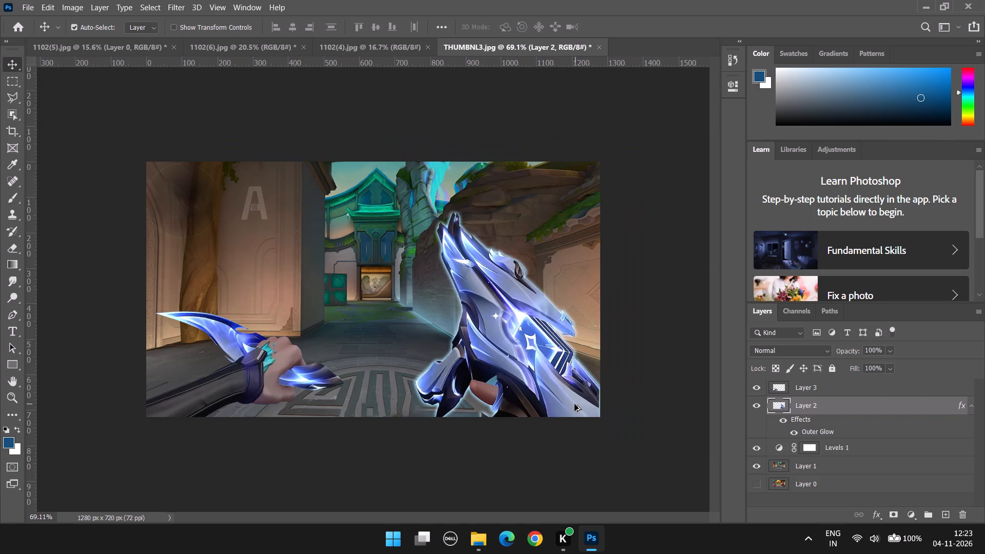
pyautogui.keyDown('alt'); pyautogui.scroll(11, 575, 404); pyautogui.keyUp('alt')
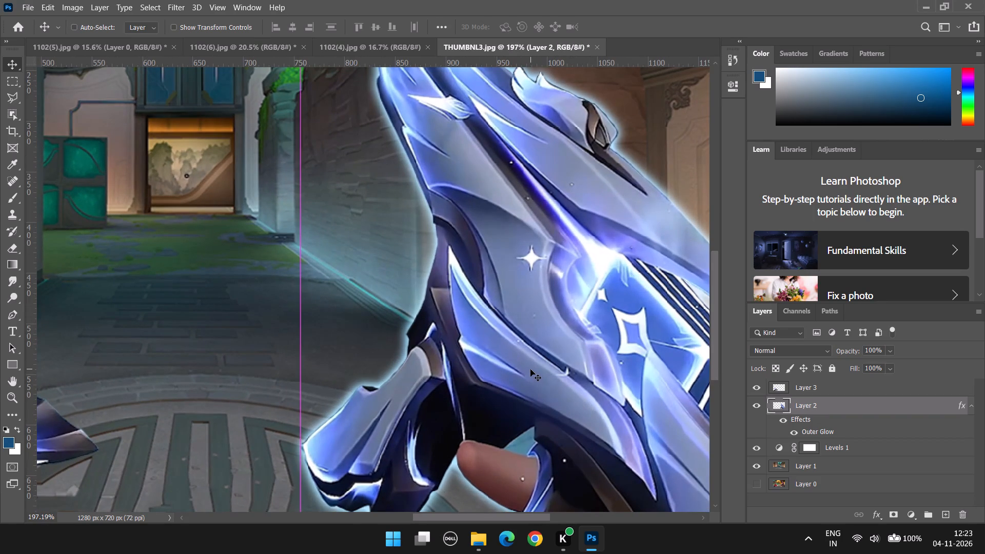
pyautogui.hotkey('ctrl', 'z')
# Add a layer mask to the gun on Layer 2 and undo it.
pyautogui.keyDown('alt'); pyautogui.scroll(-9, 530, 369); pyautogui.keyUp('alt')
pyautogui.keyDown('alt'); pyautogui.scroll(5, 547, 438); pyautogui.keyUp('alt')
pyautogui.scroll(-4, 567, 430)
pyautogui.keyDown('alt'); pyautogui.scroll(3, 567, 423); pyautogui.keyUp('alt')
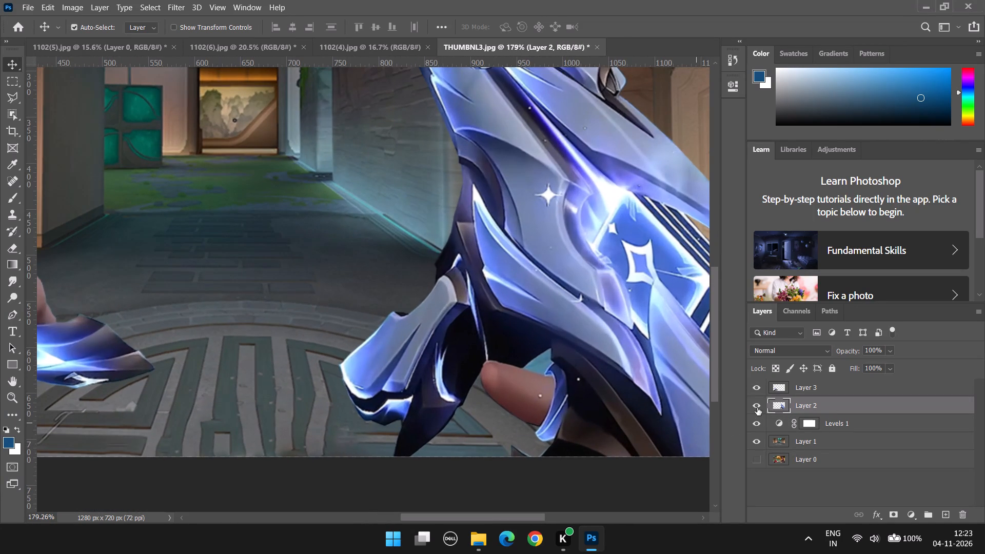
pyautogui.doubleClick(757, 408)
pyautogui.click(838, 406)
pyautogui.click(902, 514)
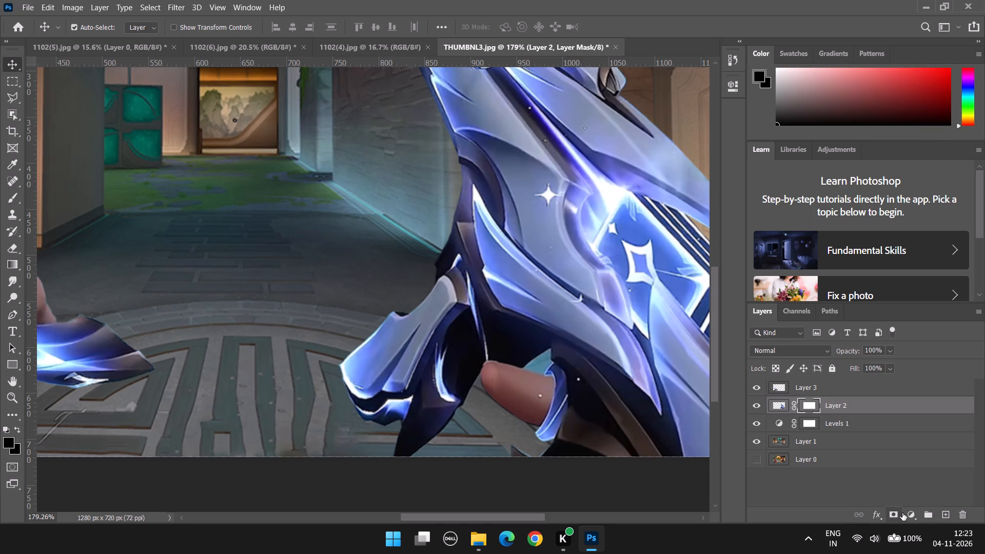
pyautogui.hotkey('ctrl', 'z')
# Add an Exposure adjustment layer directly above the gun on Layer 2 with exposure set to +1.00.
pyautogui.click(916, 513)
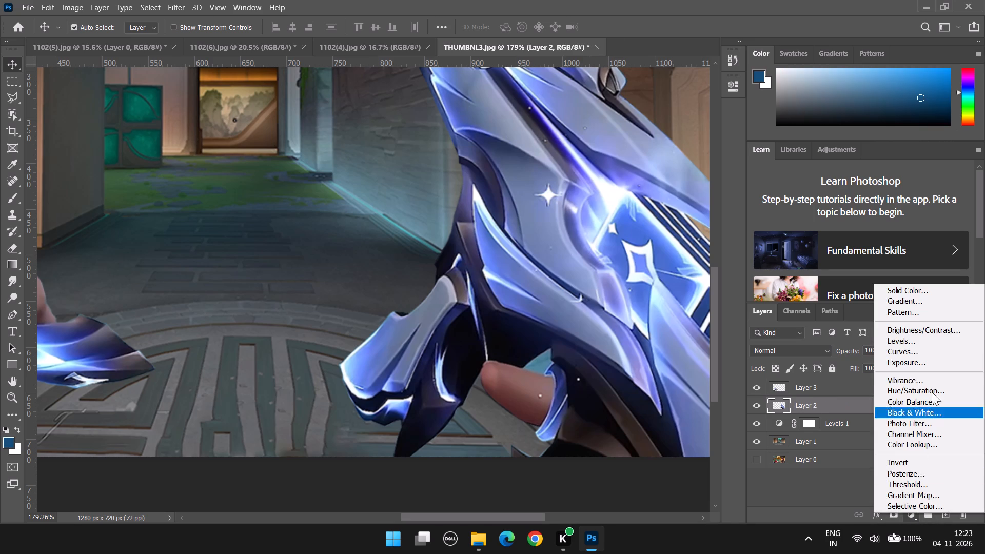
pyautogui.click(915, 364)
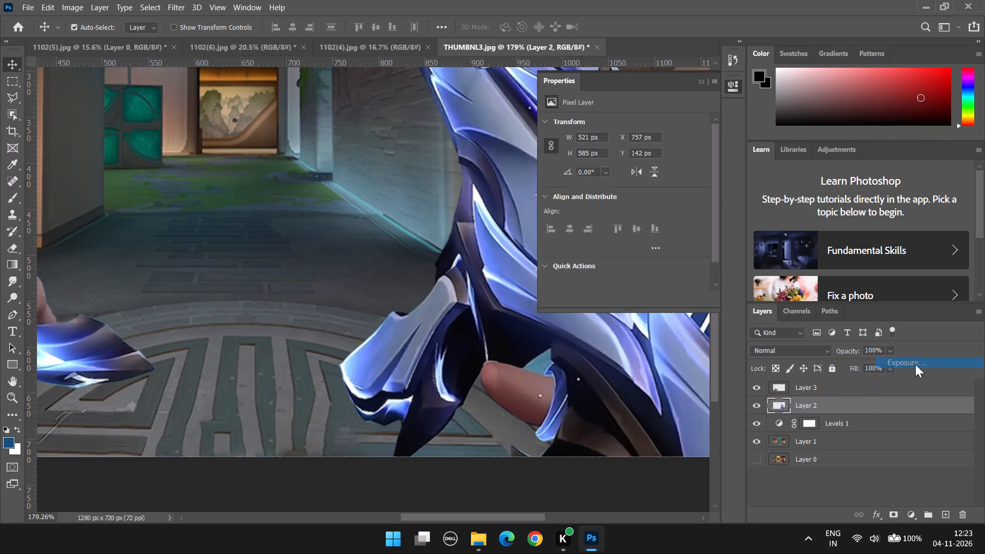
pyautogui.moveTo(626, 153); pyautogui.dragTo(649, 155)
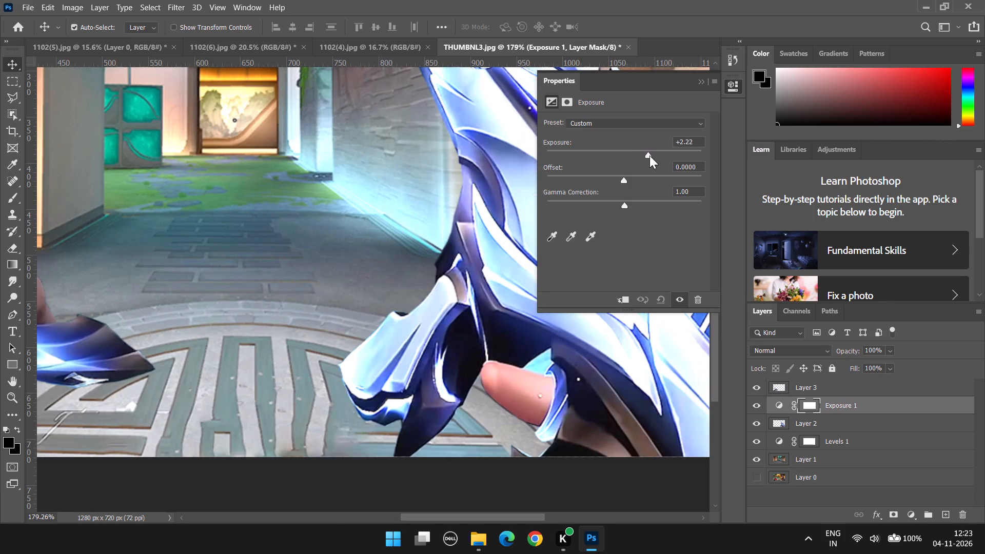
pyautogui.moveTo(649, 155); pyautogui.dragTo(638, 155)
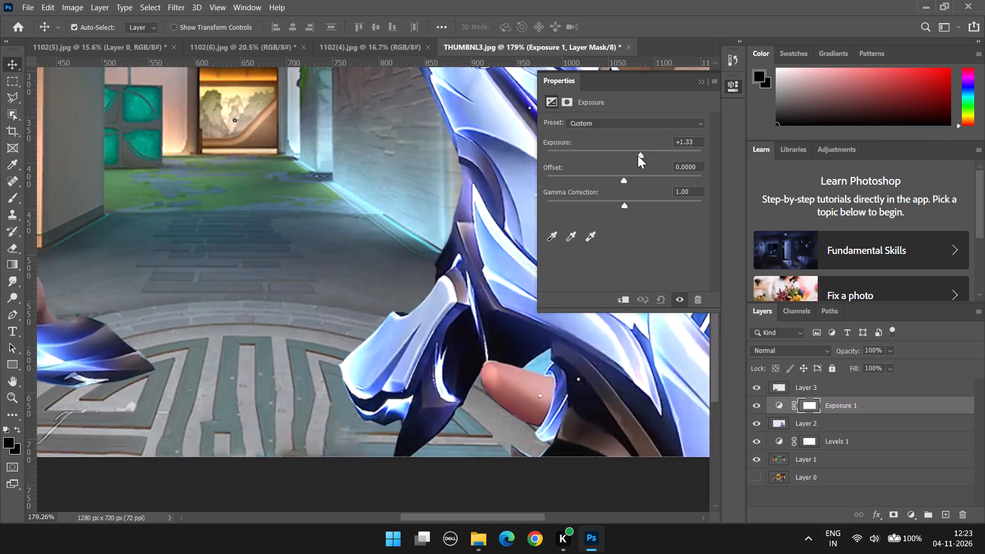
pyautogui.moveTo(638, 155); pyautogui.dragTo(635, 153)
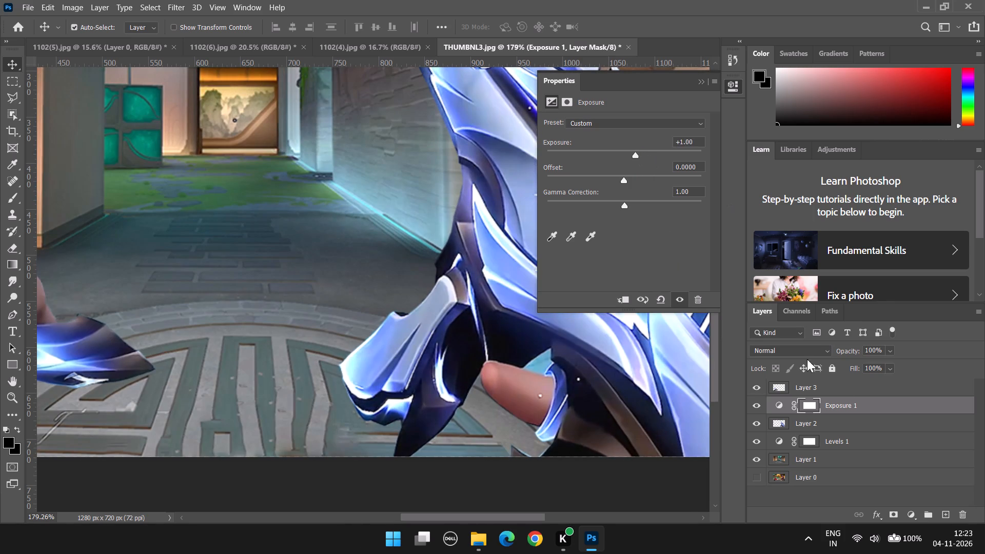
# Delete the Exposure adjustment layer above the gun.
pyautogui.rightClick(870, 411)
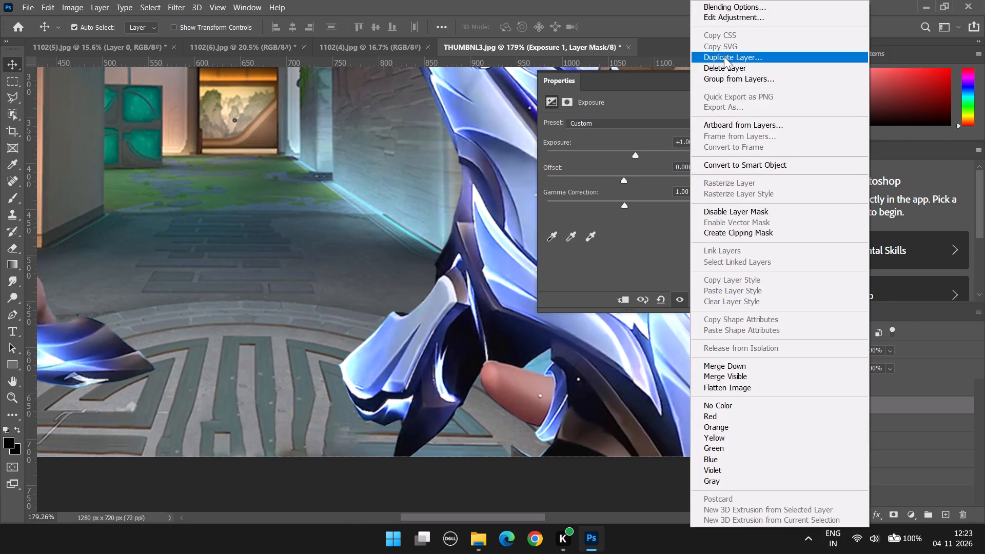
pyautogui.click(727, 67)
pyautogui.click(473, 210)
# Add a Brightness/Contrast adjustment layer directly above the gun on Layer 2 with brightness set to 73.
pyautogui.click(863, 400)
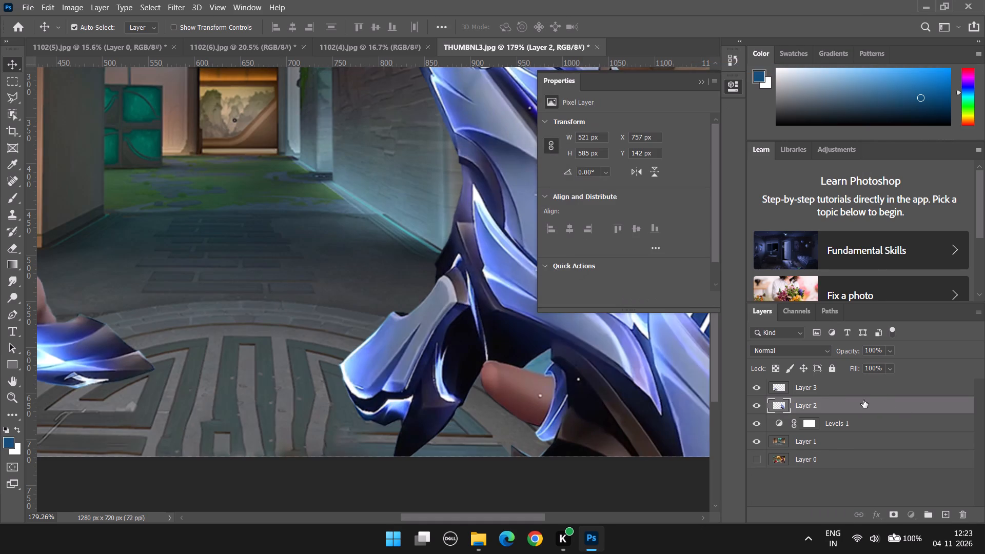
pyautogui.click(907, 516)
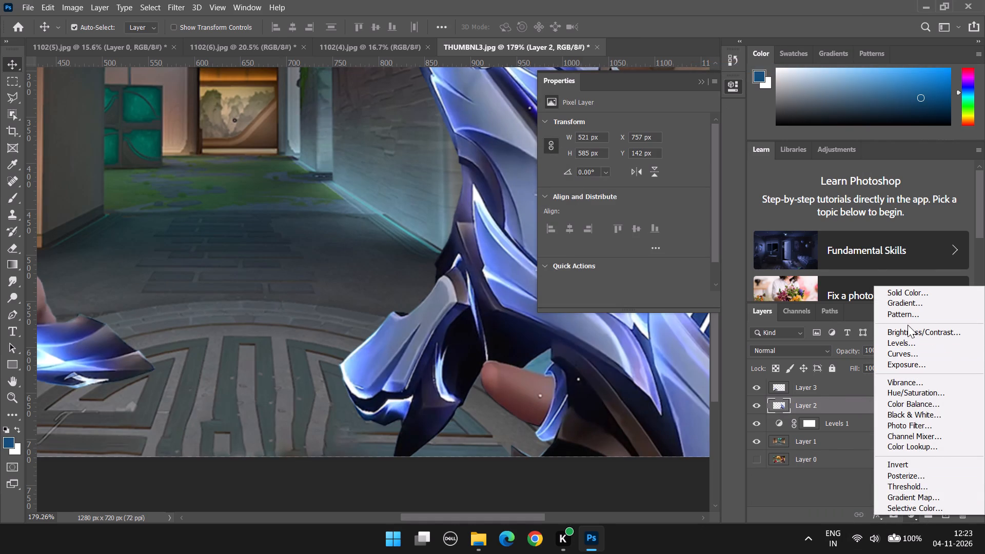
pyautogui.click(908, 325)
pyautogui.click(908, 328)
pyautogui.moveTo(648, 158); pyautogui.dragTo(659, 159)
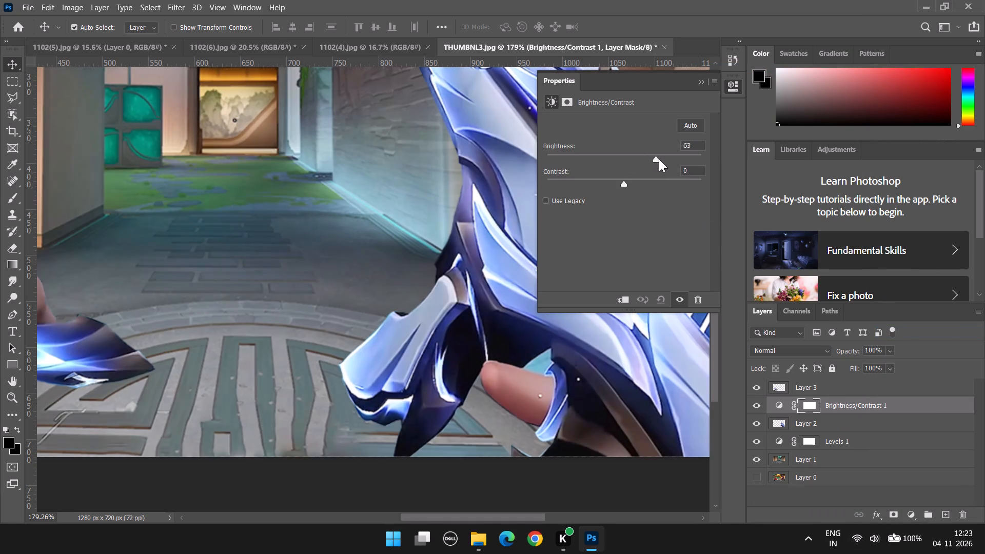
pyautogui.moveTo(659, 159); pyautogui.dragTo(661, 159)
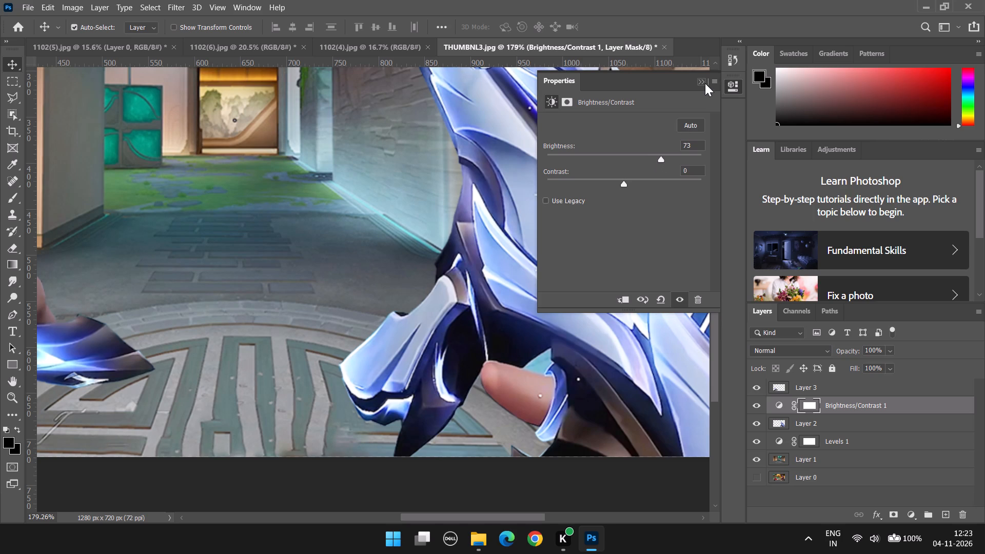
pyautogui.click(705, 83)
# Clip the Brightness/Contrast adjustment to Layer 2 so it affects only the gun.
pyautogui.keyDown('alt'); pyautogui.click(900, 413); pyautogui.keyUp('alt')
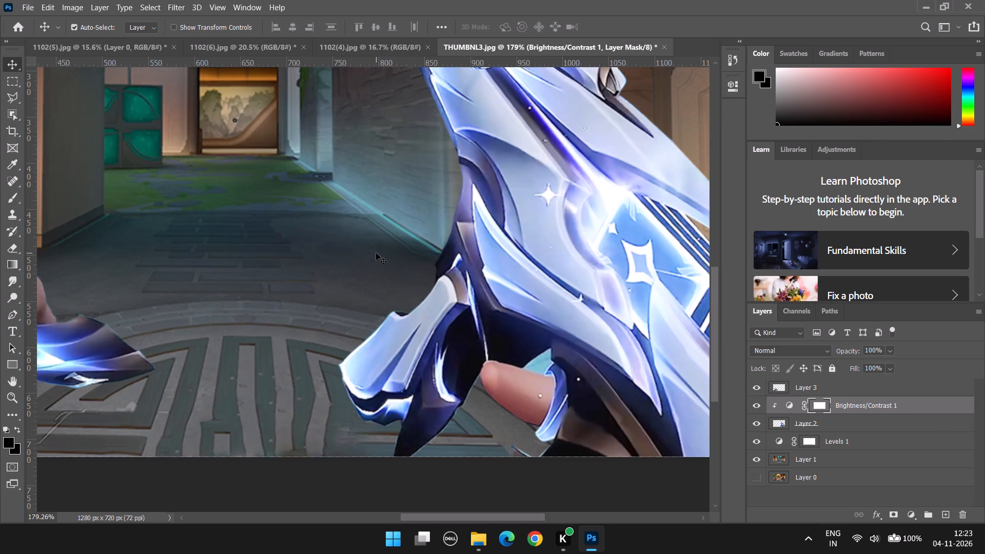
# Invert the Brightness/Contrast adjustment's layer mask to black.
pyautogui.hotkey('ctrl', 'i')
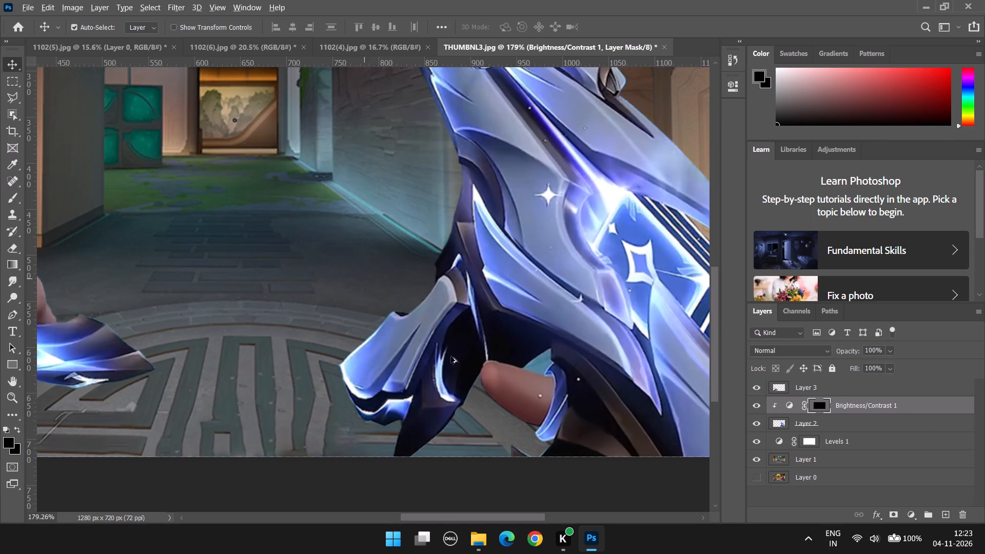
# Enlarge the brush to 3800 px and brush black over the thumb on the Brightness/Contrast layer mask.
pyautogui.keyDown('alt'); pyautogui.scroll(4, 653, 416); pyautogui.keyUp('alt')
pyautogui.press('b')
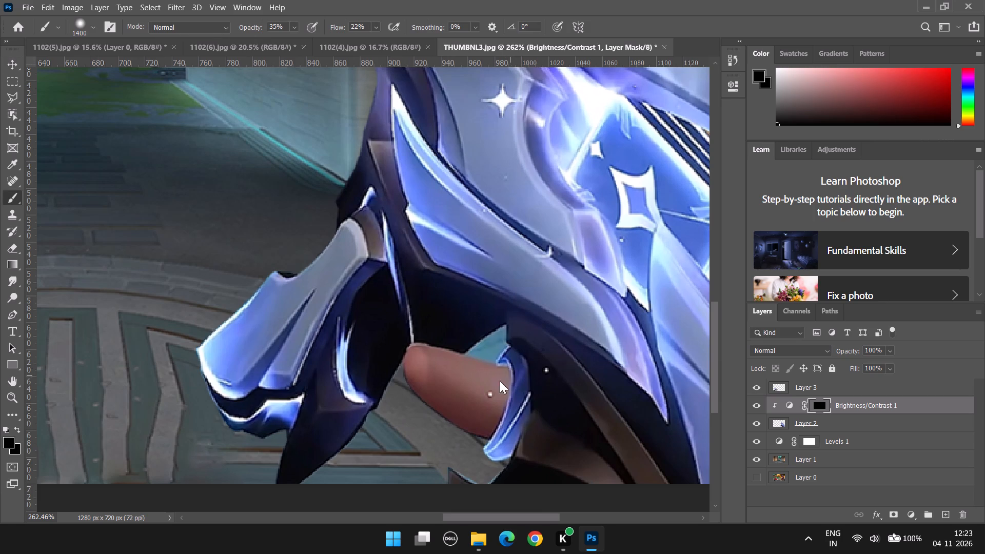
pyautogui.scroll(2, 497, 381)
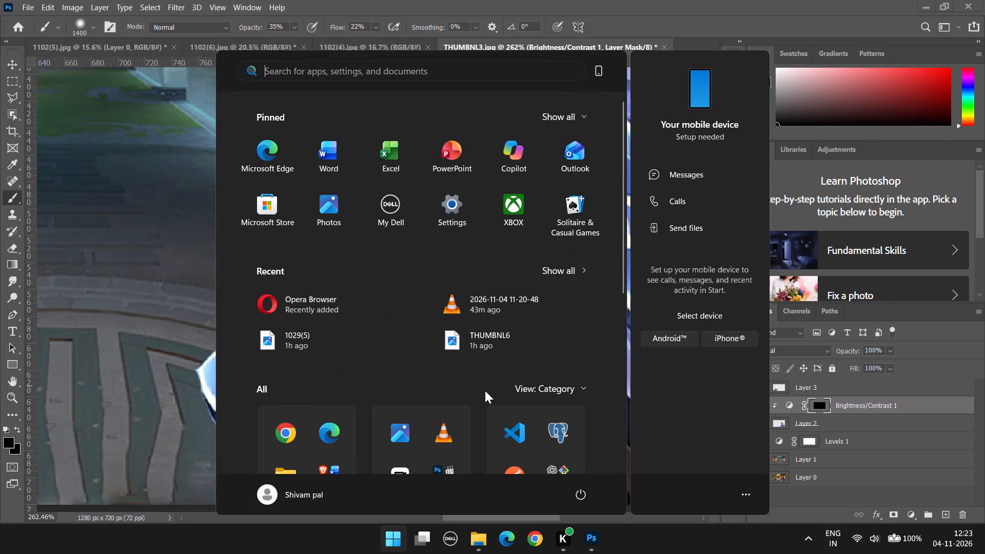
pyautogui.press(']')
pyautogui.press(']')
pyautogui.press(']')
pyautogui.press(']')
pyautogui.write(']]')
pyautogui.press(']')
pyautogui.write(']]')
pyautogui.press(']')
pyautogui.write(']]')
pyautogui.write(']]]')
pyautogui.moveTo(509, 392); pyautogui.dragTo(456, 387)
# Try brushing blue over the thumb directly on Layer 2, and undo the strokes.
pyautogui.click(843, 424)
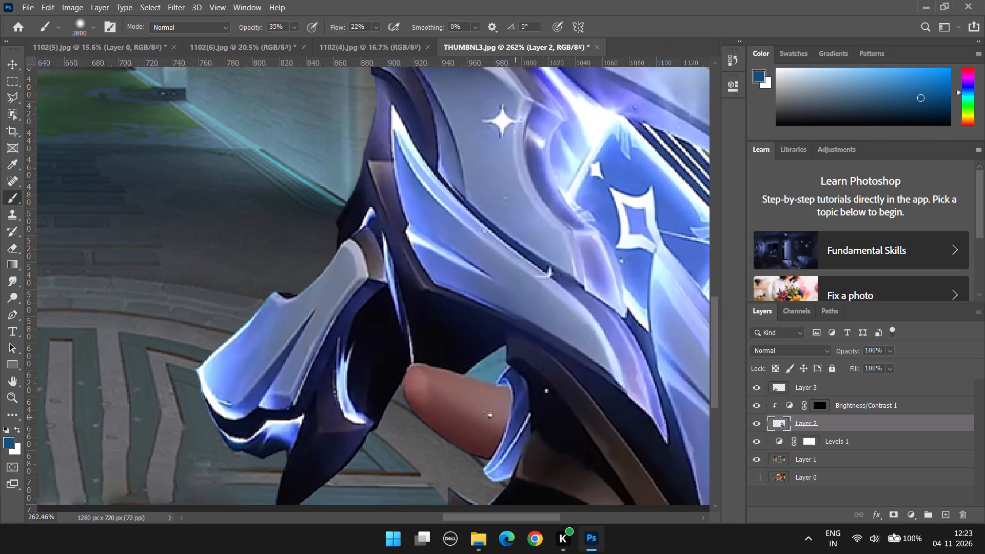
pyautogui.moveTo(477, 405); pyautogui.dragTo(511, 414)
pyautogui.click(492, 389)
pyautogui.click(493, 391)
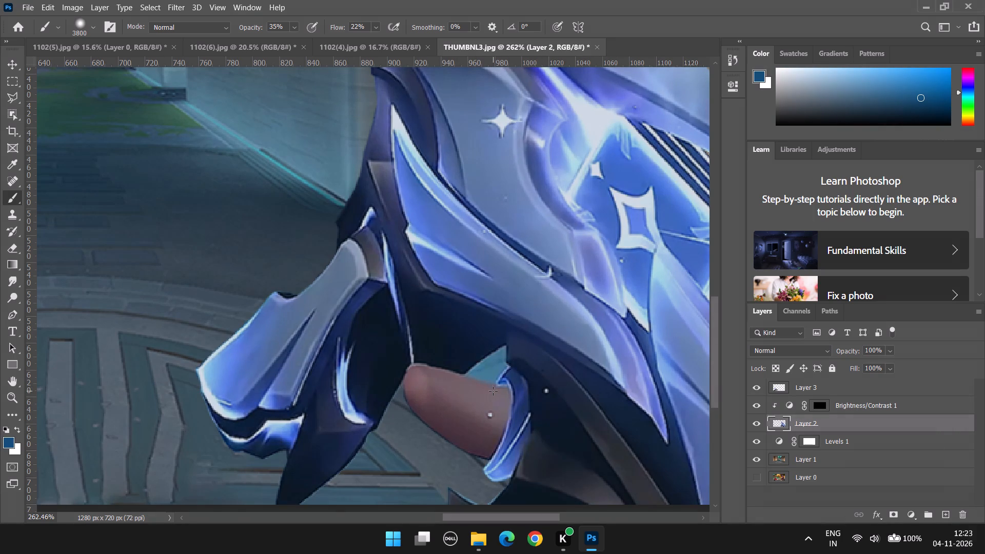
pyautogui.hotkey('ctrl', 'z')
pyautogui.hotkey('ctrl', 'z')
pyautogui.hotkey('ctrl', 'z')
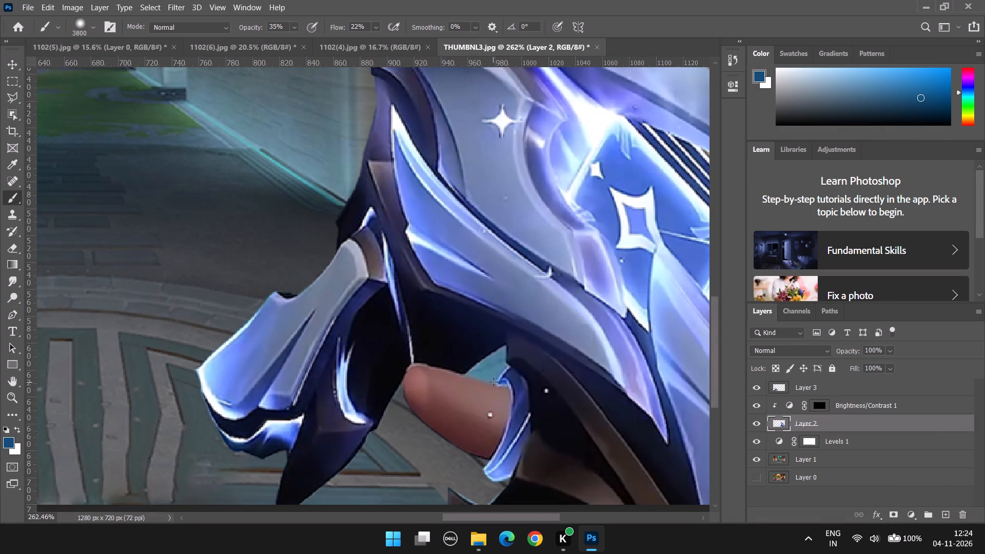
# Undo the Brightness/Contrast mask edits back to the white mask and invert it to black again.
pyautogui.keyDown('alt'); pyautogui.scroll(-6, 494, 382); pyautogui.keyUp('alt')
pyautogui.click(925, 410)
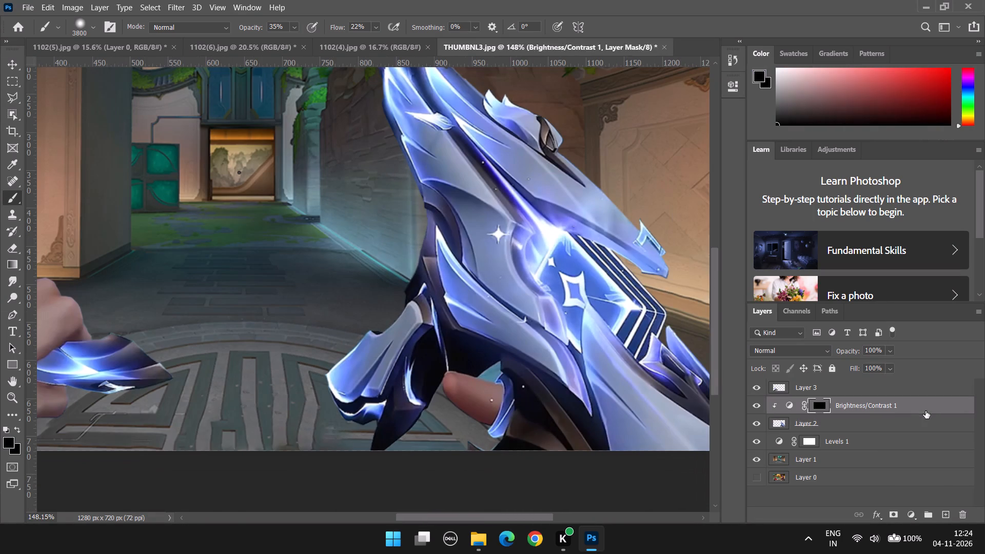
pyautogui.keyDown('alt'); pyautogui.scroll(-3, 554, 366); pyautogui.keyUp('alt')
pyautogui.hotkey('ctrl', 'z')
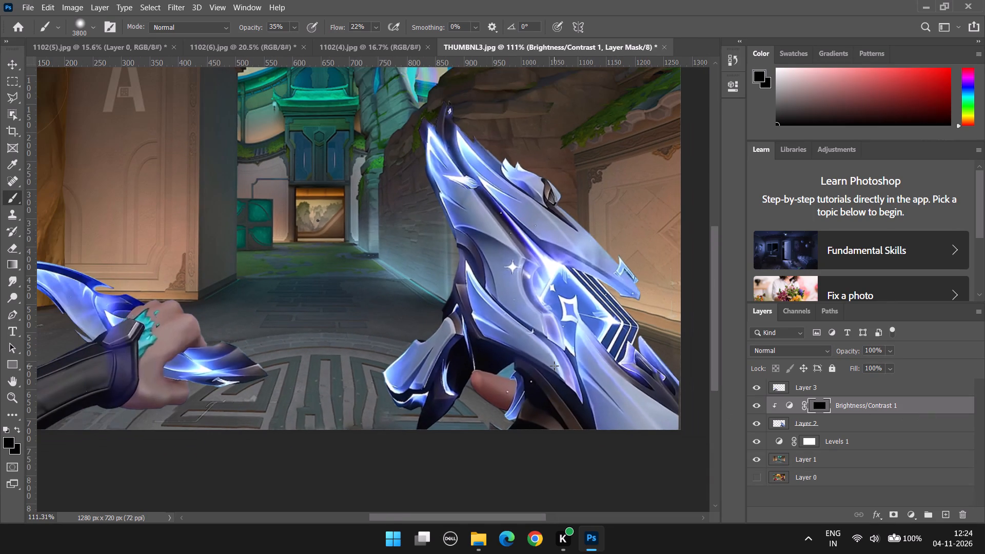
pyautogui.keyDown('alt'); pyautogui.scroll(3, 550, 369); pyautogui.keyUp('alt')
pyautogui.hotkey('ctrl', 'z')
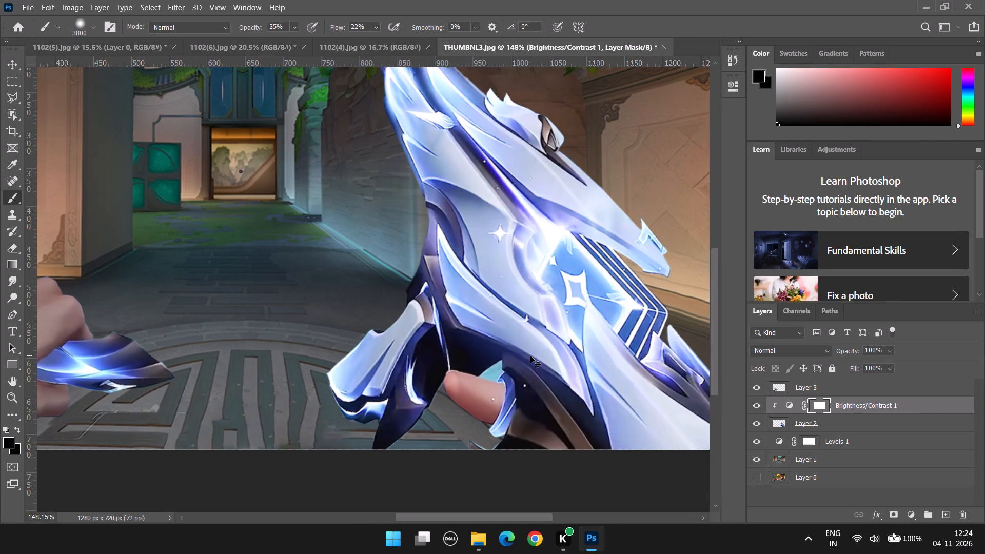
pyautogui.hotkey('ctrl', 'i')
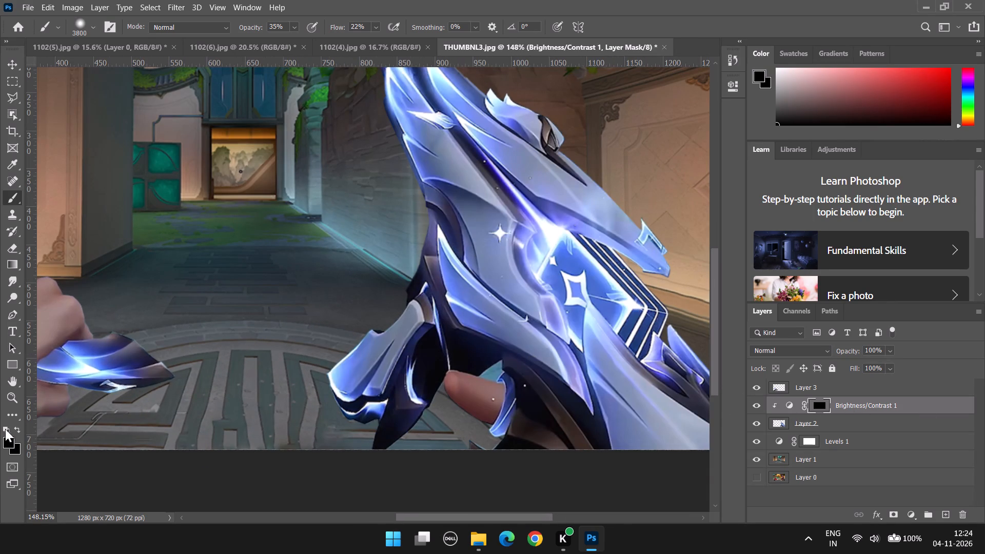
# Set the foreground color to white, ffffff.
pyautogui.click(10, 439)
pyautogui.moveTo(753, 259); pyautogui.dragTo(446, 145)
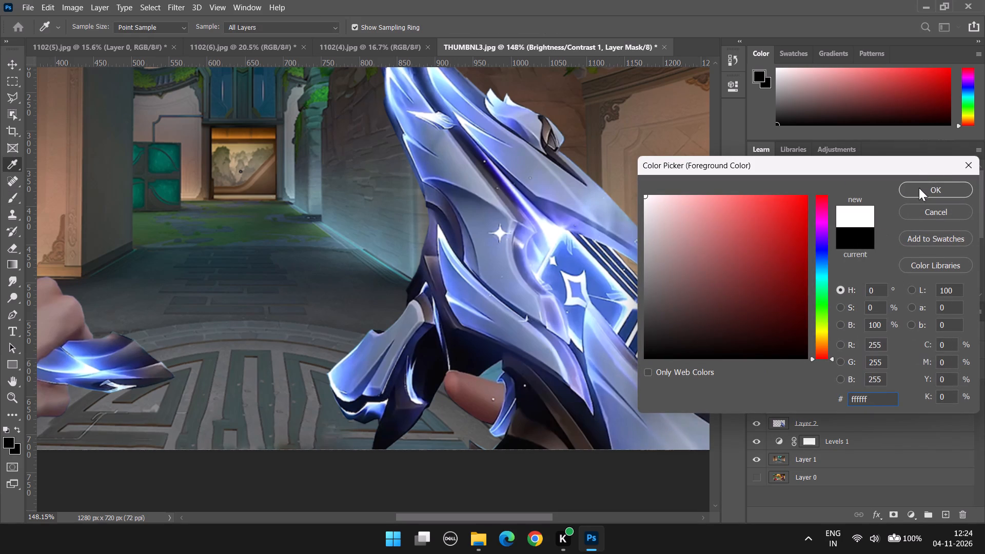
pyautogui.click(919, 189)
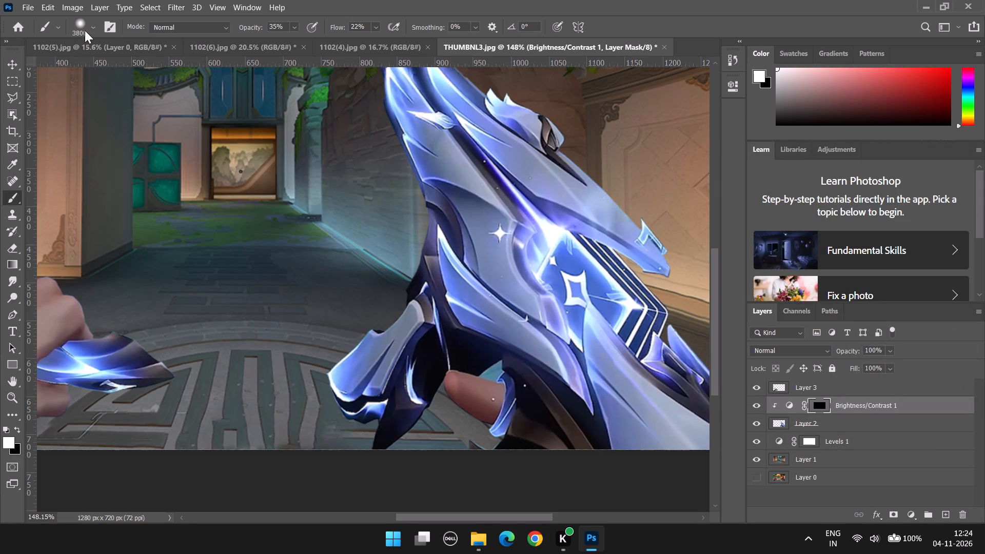
# Increase the hardness of the Soft Round brush tip.
pyautogui.click(85, 30)
pyautogui.moveTo(93, 97); pyautogui.dragTo(128, 100)
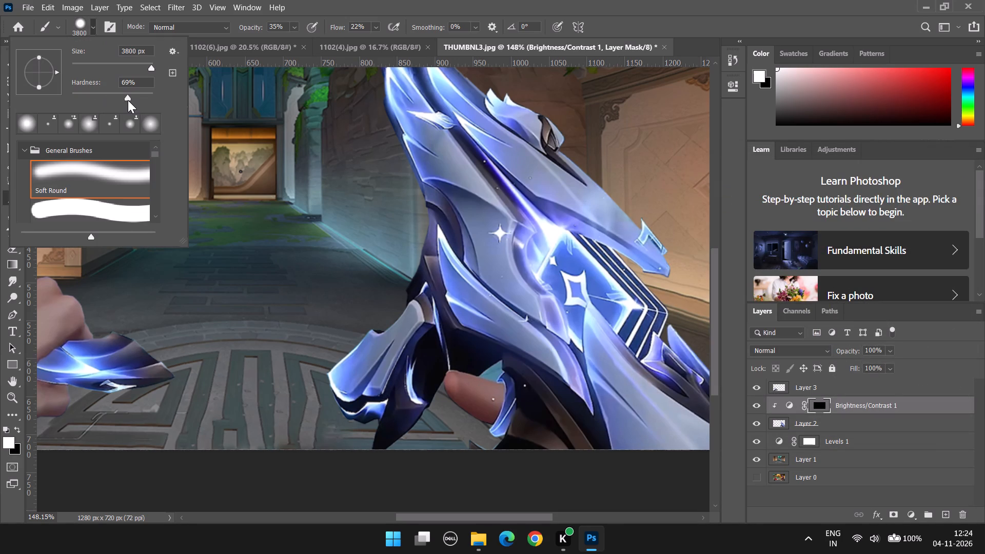
pyautogui.moveTo(128, 100); pyautogui.dragTo(115, 100)
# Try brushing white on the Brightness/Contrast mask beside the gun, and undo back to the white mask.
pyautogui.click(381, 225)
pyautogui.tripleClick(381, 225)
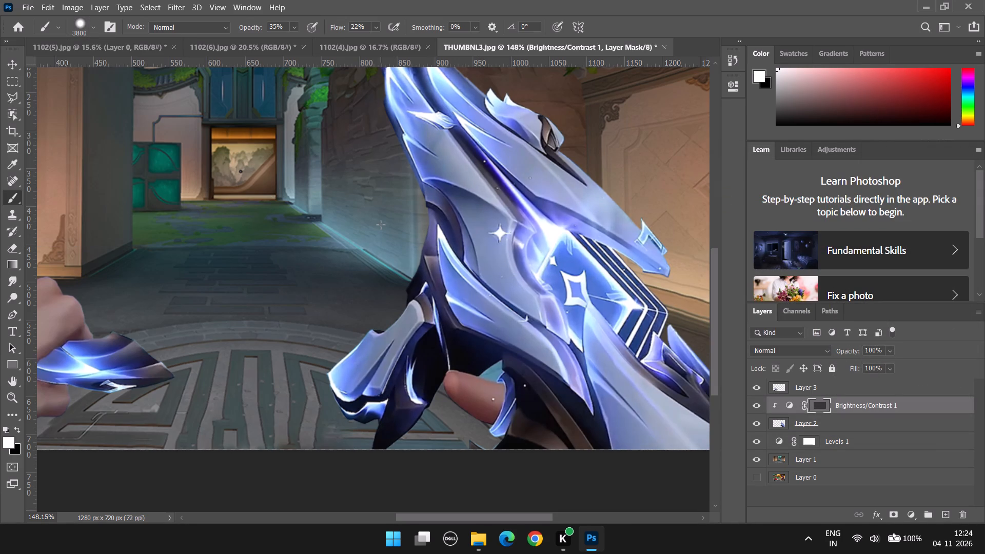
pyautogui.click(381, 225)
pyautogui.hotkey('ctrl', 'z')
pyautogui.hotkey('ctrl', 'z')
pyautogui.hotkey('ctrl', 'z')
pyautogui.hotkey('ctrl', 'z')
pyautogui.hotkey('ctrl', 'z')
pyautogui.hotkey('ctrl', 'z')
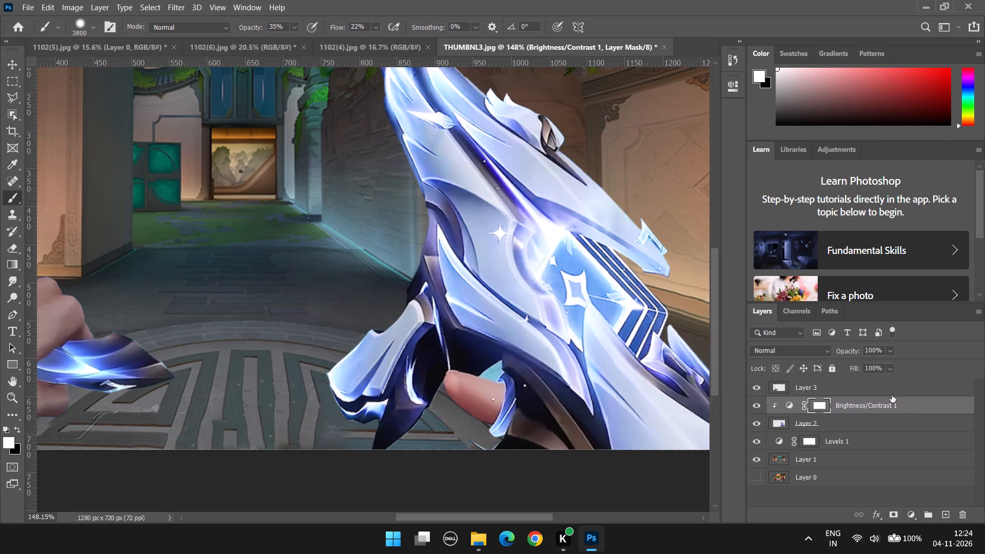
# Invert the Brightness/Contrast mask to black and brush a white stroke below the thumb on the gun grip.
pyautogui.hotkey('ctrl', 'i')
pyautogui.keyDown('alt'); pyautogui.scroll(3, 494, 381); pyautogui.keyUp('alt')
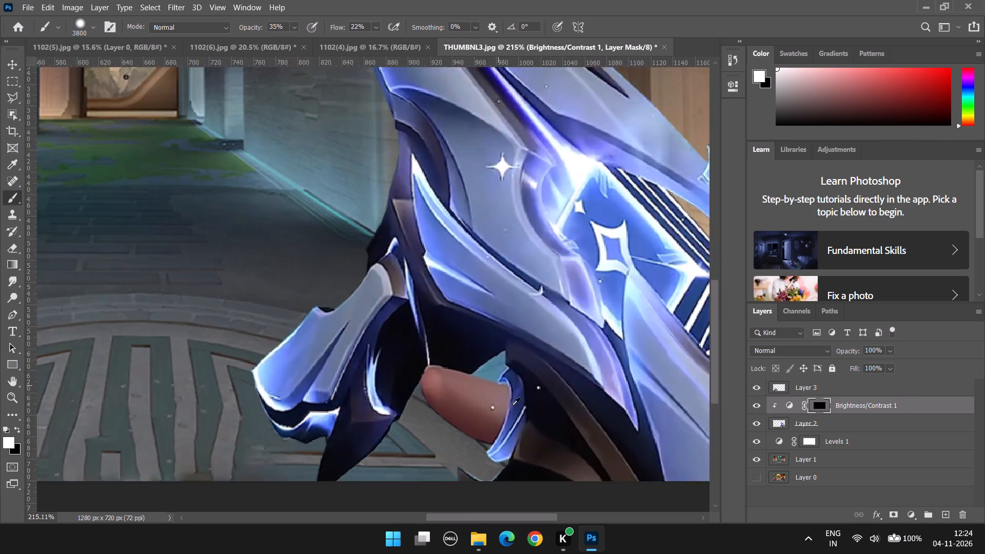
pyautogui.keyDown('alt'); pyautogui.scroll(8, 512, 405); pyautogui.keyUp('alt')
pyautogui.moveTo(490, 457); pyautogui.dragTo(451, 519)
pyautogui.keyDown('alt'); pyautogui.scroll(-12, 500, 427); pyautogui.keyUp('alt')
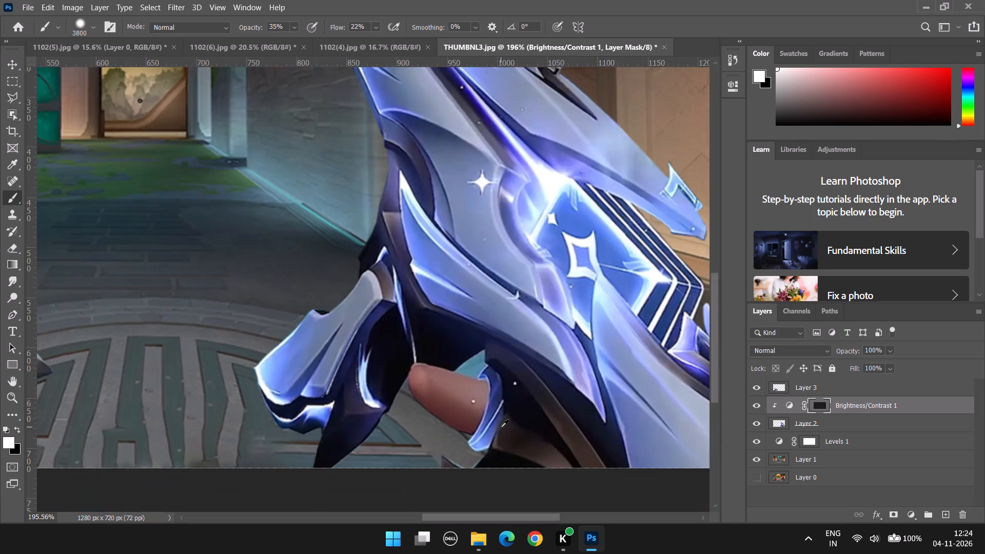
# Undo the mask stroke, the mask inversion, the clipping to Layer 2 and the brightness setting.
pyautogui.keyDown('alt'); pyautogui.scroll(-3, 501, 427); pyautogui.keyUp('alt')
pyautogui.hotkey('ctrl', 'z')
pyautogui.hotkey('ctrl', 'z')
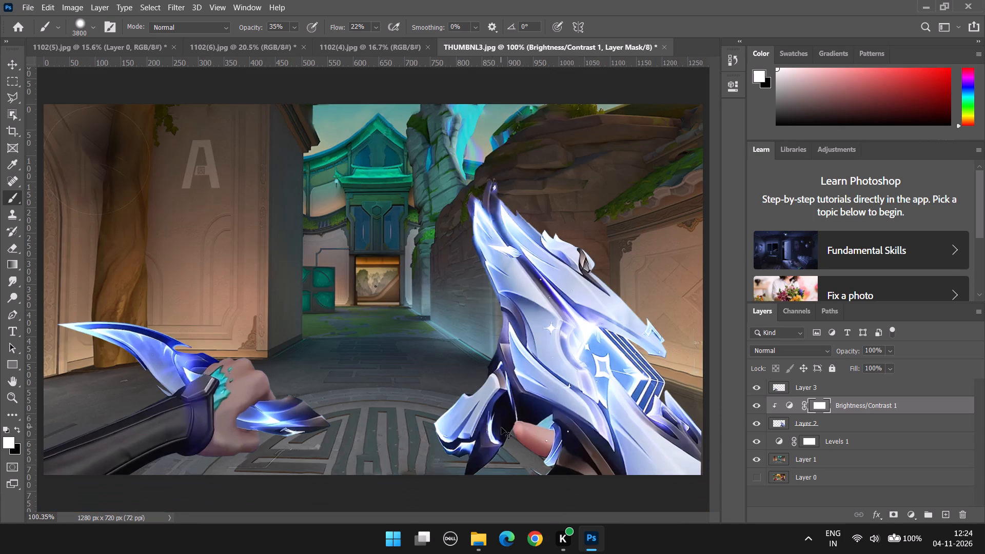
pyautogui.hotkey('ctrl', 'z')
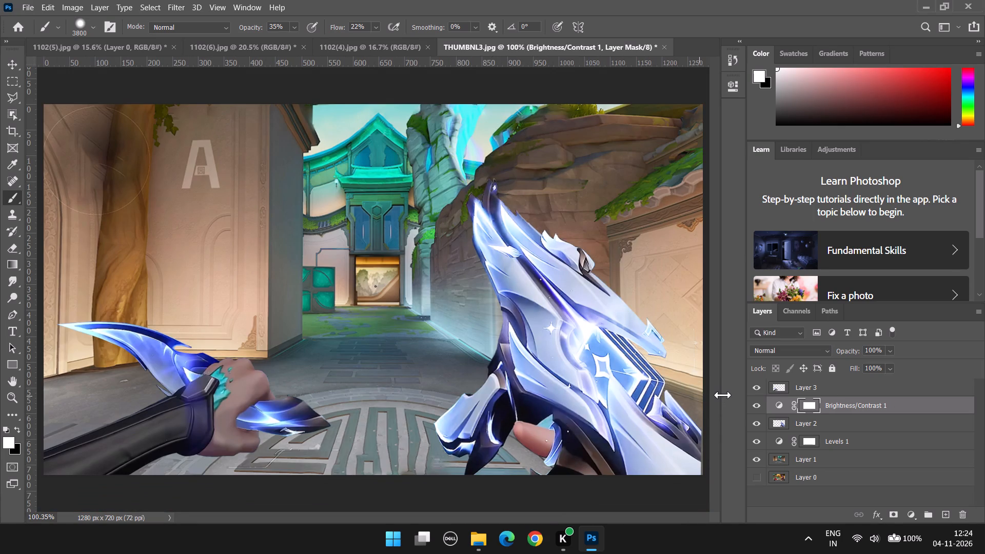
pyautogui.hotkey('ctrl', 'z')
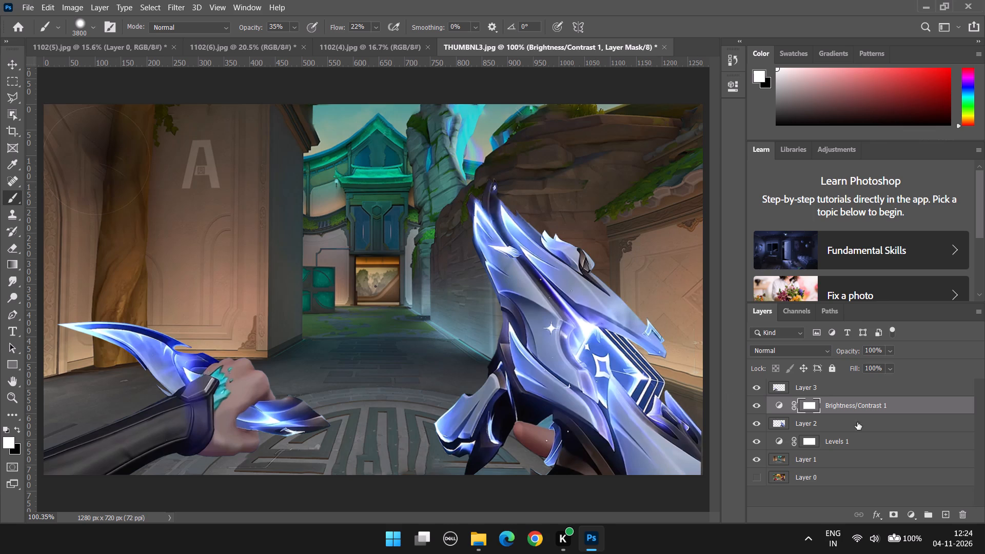
# Select the Brightness/Contrast adjustment's layer mask and enlarge the brush to 5000 px.
pyautogui.click(762, 409)
pyautogui.click(761, 408)
pyautogui.click(904, 407)
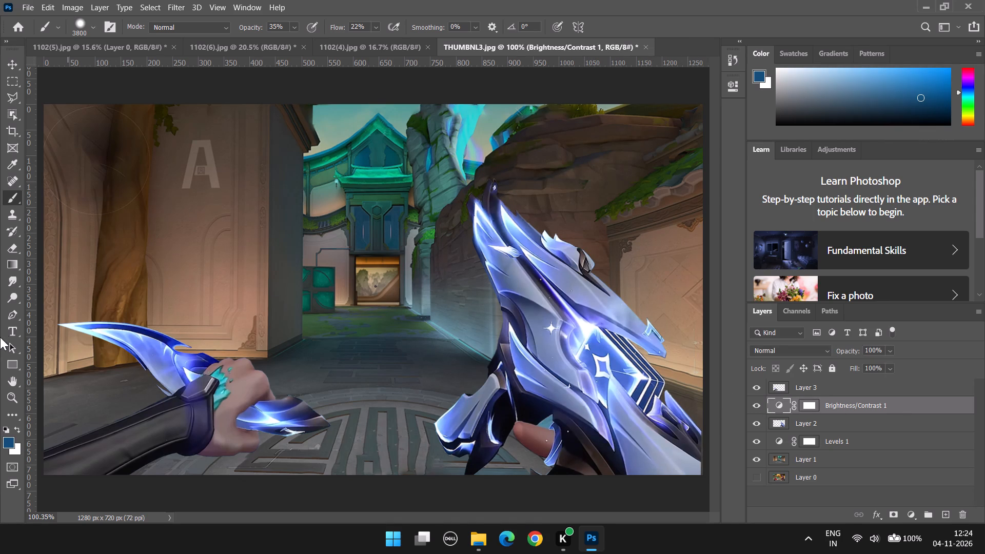
pyautogui.press('b')
pyautogui.click(812, 405)
pyautogui.keyDown('alt'); pyautogui.scroll(-4, 561, 433); pyautogui.keyUp('alt')
pyautogui.keyDown('alt'); pyautogui.scroll(9, 561, 433); pyautogui.keyUp('alt')
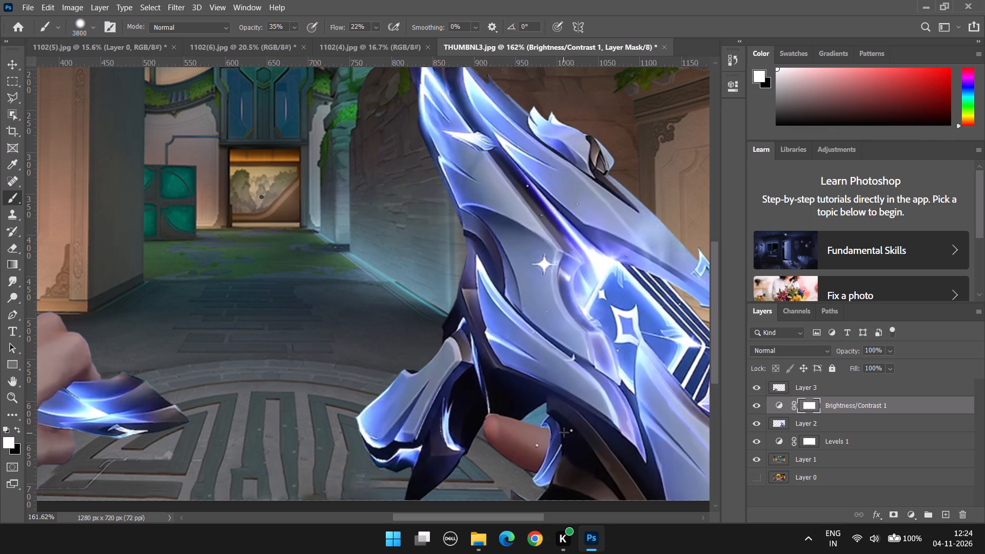
pyautogui.write(']]]')
pyautogui.write(']]]]]]]]]]]]')
# Delete the Brightness/Contrast adjustment layer above the gun.
pyautogui.rightClick(892, 409)
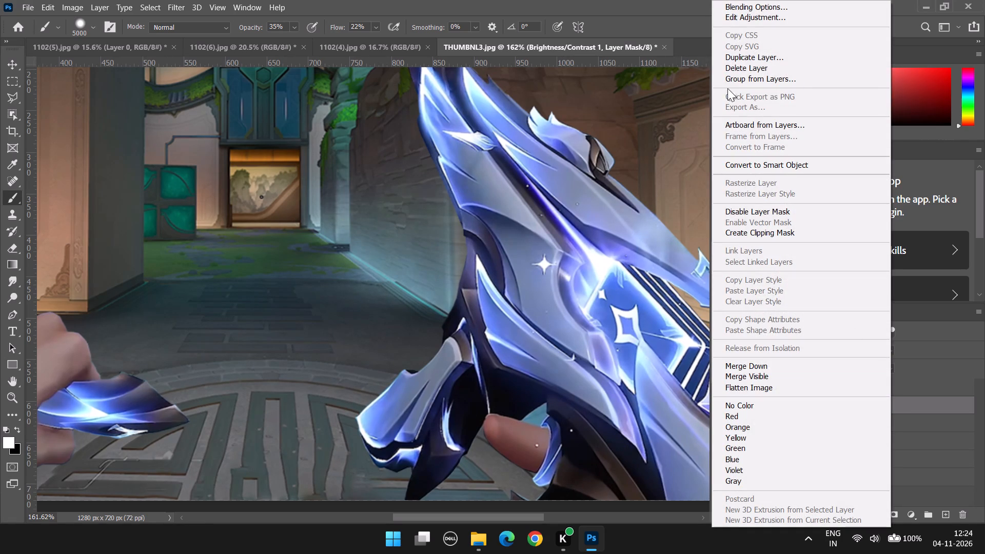
pyautogui.click(730, 70)
pyautogui.click(454, 212)
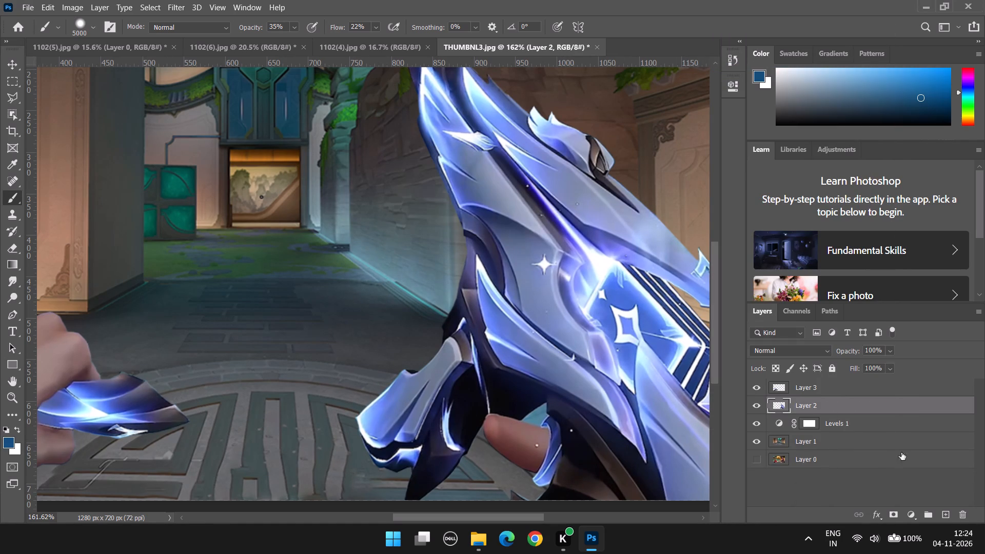
# Add a Levels adjustment layer directly above the gun on Layer 2 with the white output level set to 142.
pyautogui.click(917, 516)
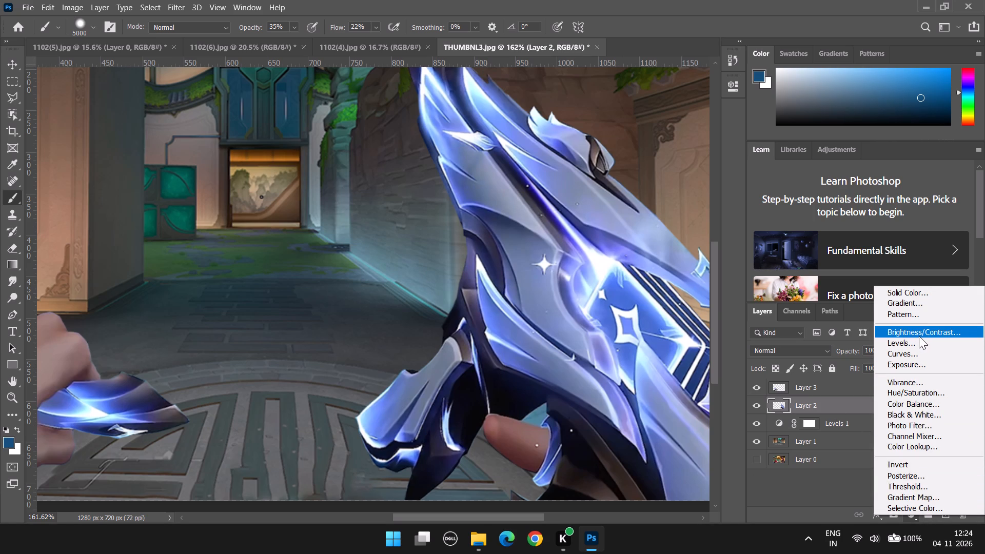
pyautogui.click(918, 340)
pyautogui.moveTo(706, 254); pyautogui.dragTo(686, 257)
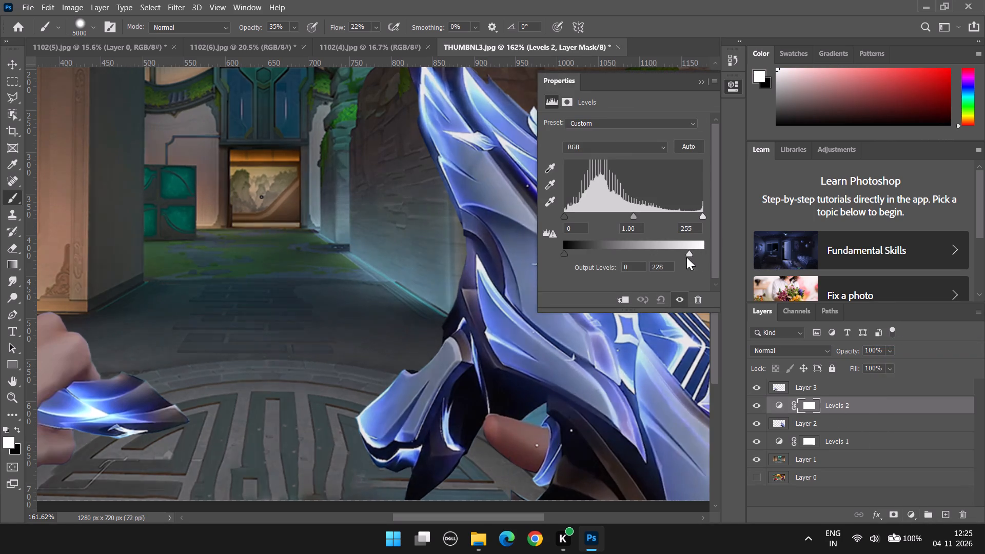
pyautogui.moveTo(686, 257); pyautogui.dragTo(661, 255)
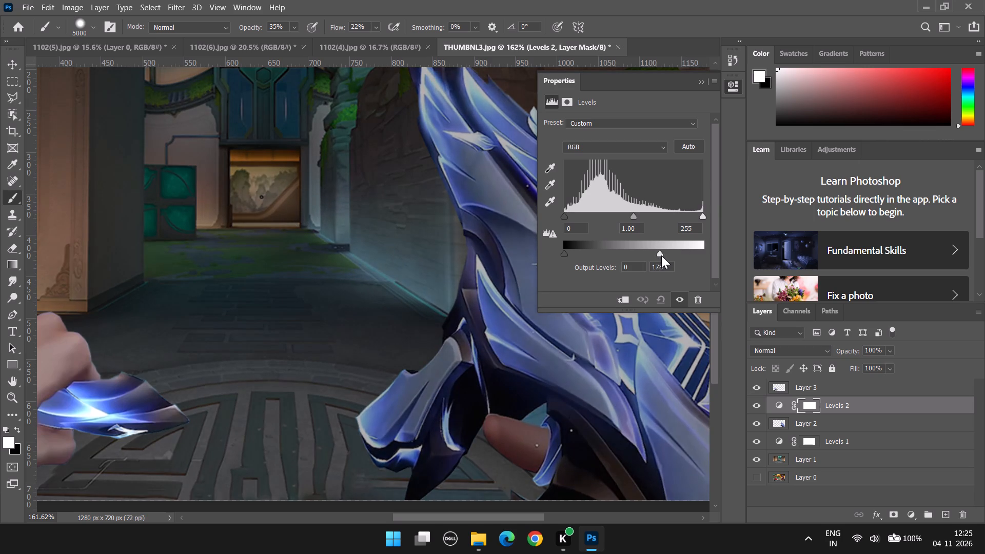
pyautogui.moveTo(661, 255); pyautogui.dragTo(641, 253)
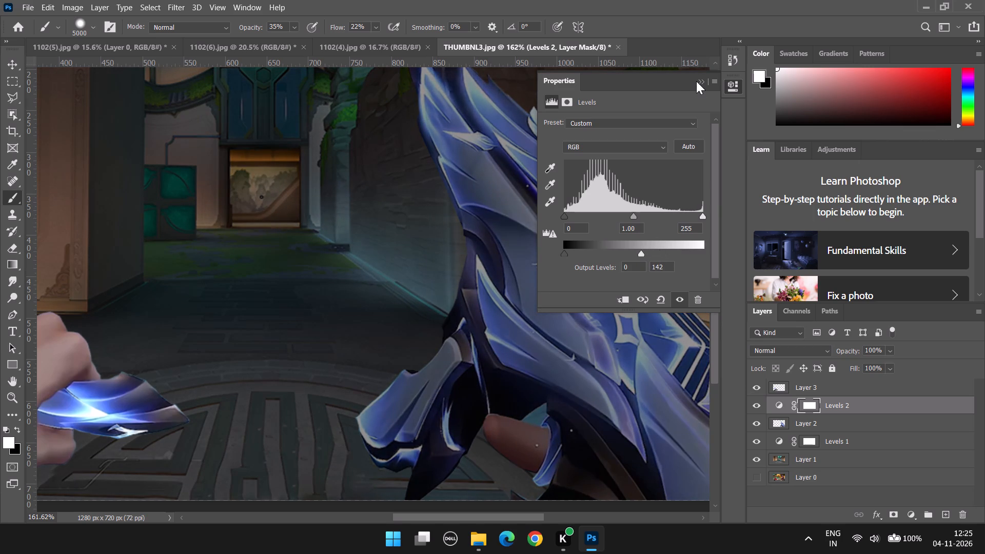
pyautogui.click(697, 81)
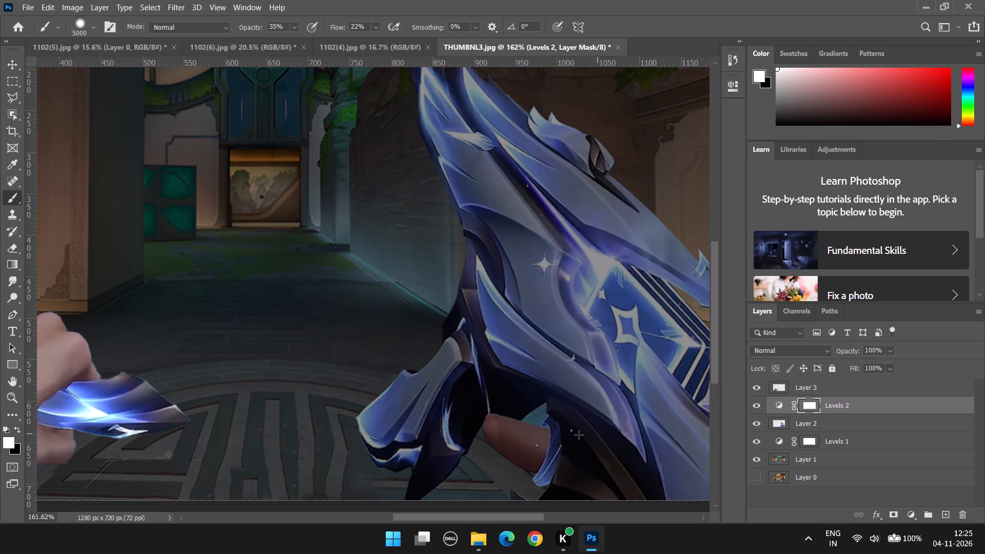
# Invert the new Levels adjustment's mask to black and clip the adjustment to Layer 2.
pyautogui.hotkey('ctrl', 'i')
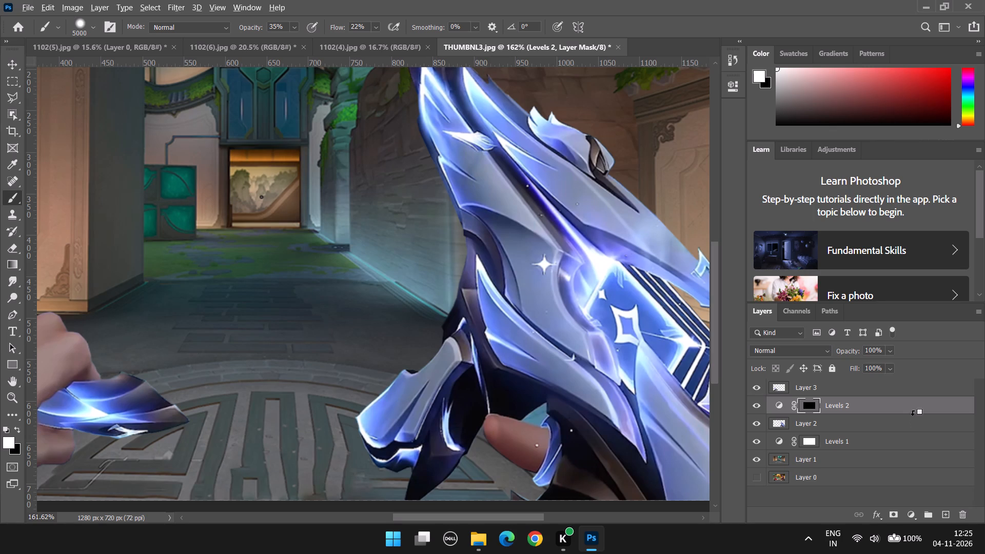
pyautogui.keyDown('alt'); pyautogui.click(913, 415); pyautogui.keyUp('alt')
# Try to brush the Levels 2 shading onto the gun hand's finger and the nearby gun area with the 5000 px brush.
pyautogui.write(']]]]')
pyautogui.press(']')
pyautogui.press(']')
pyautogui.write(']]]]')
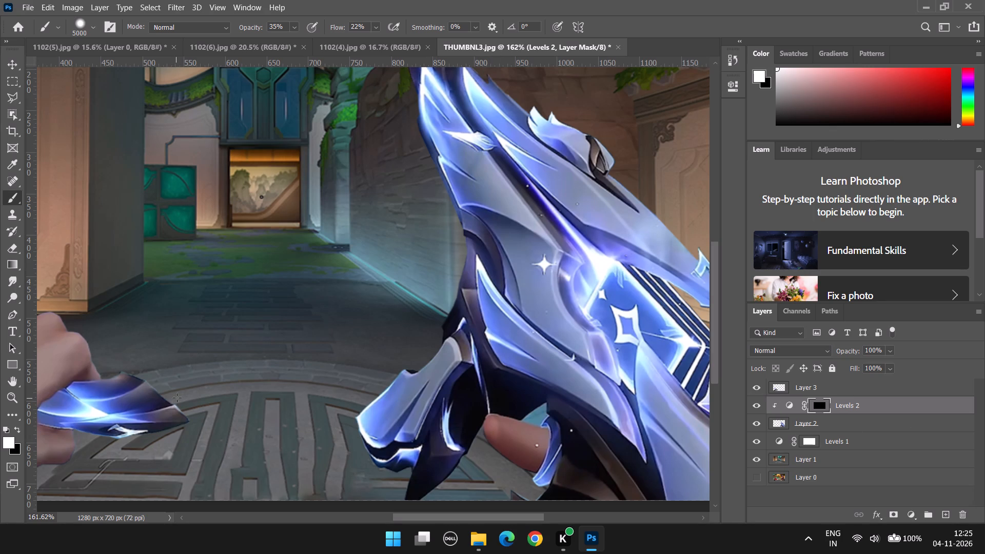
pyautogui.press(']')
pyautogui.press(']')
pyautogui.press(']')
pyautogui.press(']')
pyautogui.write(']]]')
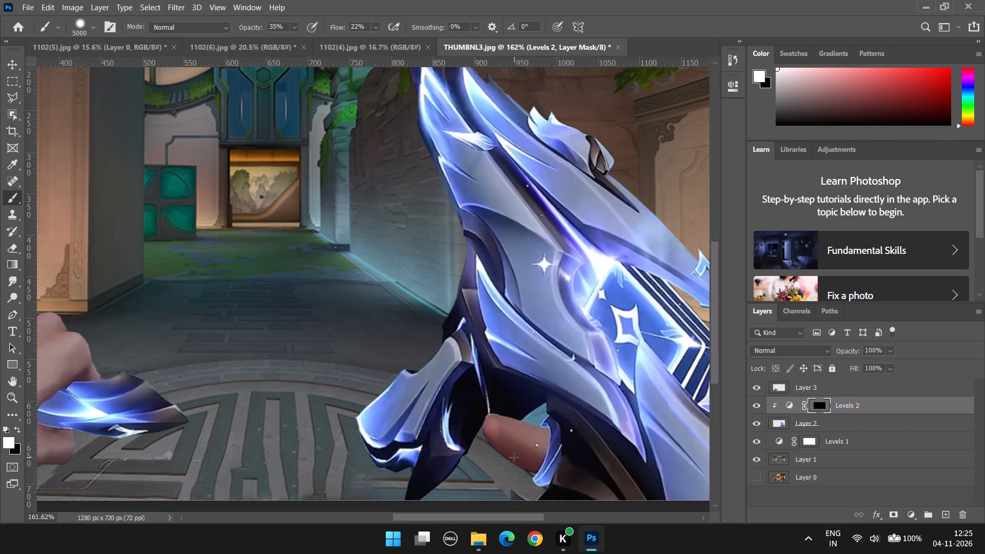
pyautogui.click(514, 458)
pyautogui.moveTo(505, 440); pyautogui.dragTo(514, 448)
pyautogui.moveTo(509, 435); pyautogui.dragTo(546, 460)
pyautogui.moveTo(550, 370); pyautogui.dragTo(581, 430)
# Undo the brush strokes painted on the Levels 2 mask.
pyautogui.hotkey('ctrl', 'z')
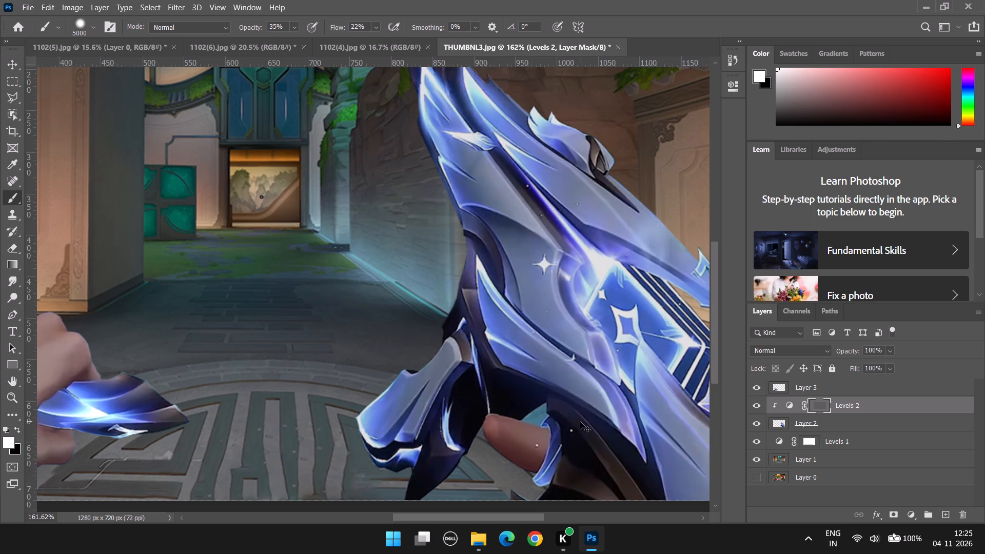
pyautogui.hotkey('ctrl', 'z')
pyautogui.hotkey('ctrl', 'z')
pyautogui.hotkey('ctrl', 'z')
# Delete the Levels 2 adjustment layer clipped to the gun on Layer 2.
pyautogui.keyDown('alt'); pyautogui.scroll(-7, 588, 400); pyautogui.keyUp('alt')
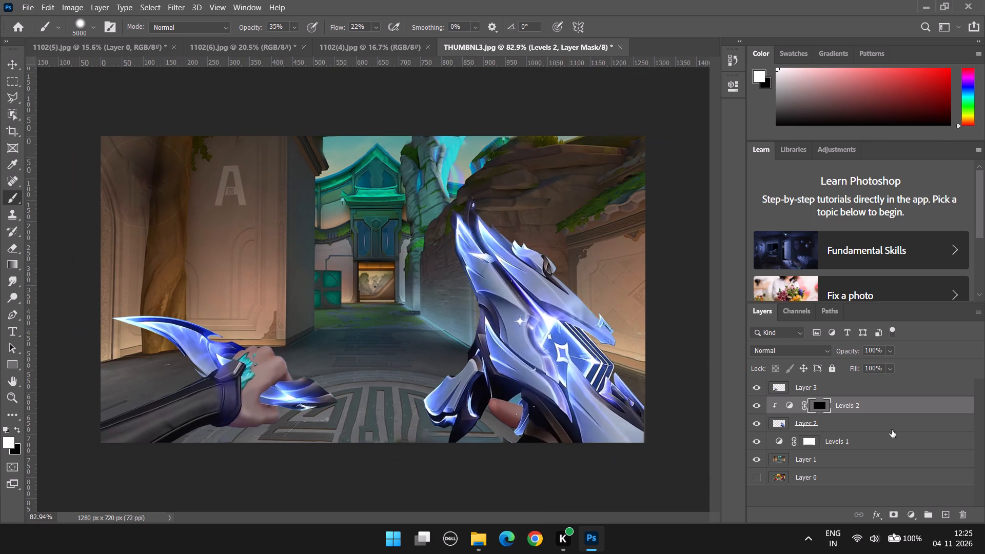
pyautogui.keyDown('alt'); pyautogui.scroll(5, 464, 256); pyautogui.keyUp('alt')
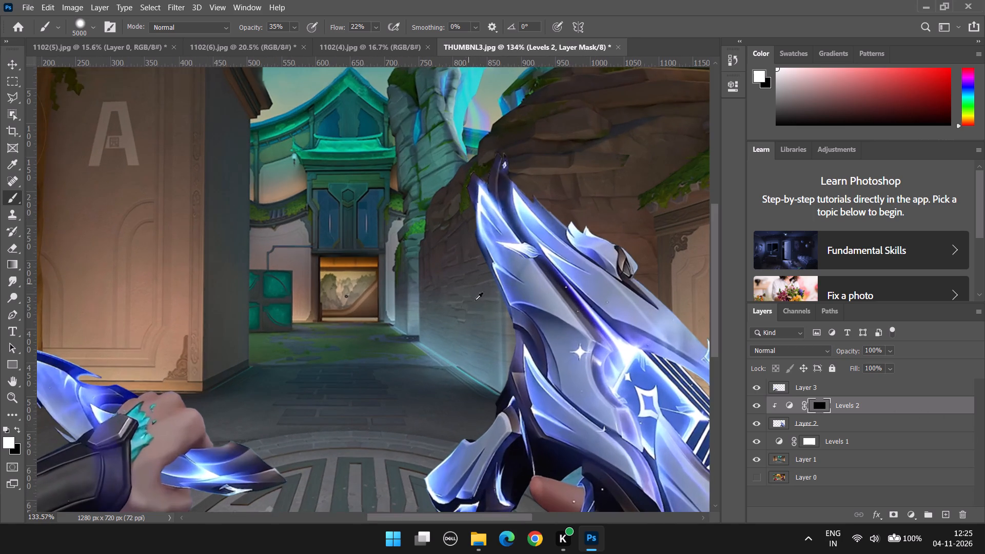
pyautogui.scroll(-6, 490, 320)
pyautogui.rightClick(894, 404)
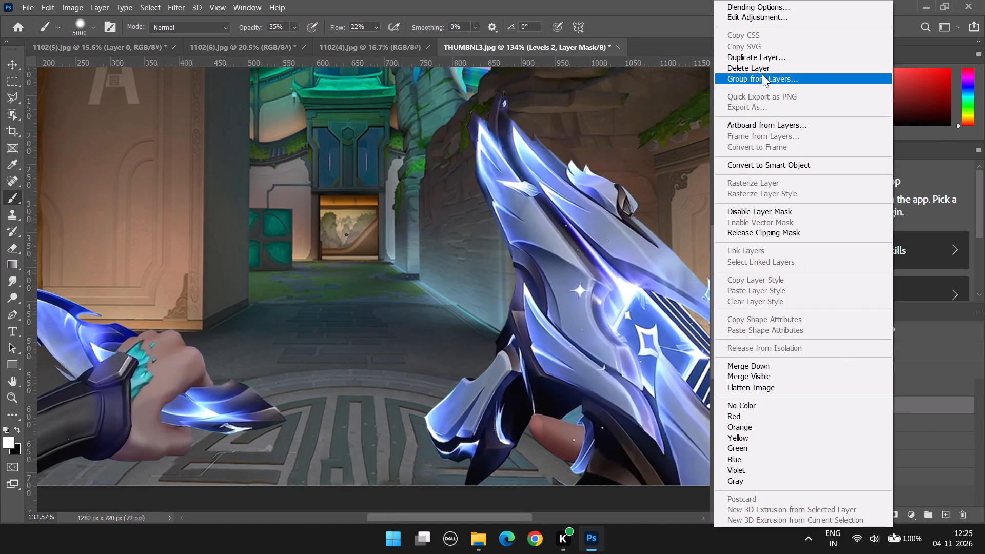
pyautogui.click(760, 69)
pyautogui.click(445, 212)
# Examine the whole composition and compare the knife arm, the gun hand and the background up close and from afar.
pyautogui.keyDown('alt'); pyautogui.scroll(-6, 507, 330); pyautogui.keyUp('alt')
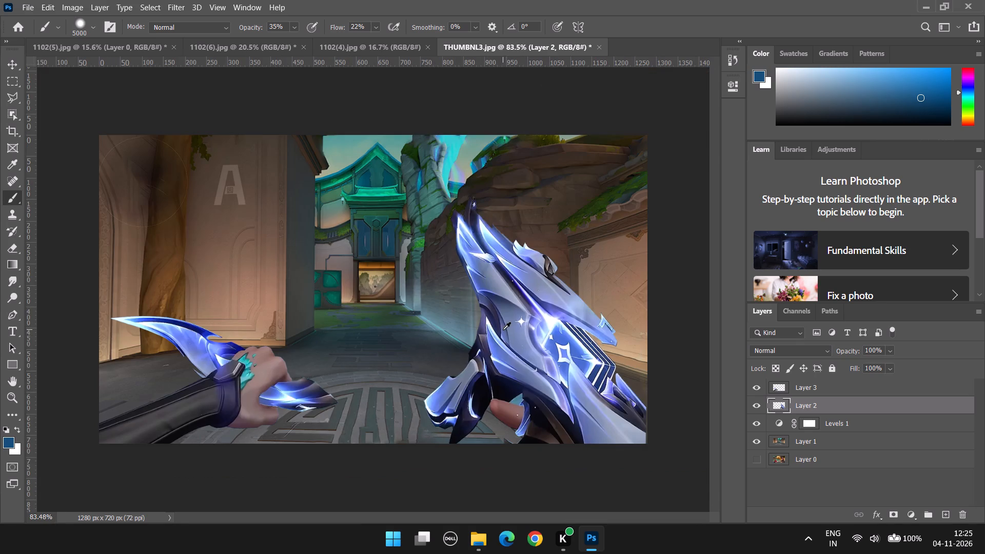
pyautogui.keyDown('alt'); pyautogui.scroll(1, 390, 348); pyautogui.keyUp('alt')
pyautogui.keyDown('alt'); pyautogui.scroll(-1, 395, 346); pyautogui.keyUp('alt')
pyautogui.scroll(7, 234, 415)
pyautogui.keyDown('alt'); pyautogui.scroll(-3, 254, 388); pyautogui.keyUp('alt')
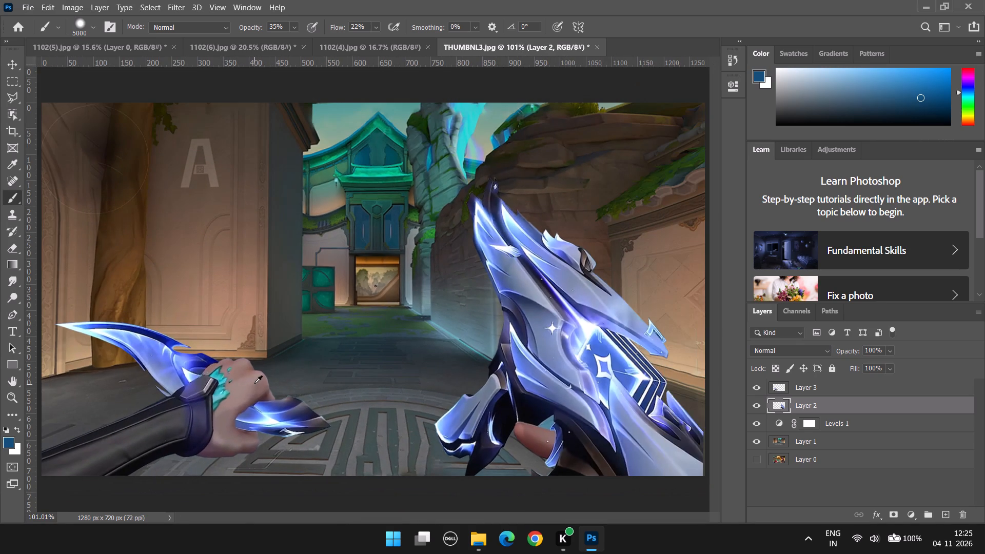
pyautogui.scroll(-3, 578, 322)
pyautogui.keyDown('alt'); pyautogui.scroll(-4, 565, 321); pyautogui.keyUp('alt')
pyautogui.keyDown('alt'); pyautogui.scroll(1, 475, 334); pyautogui.keyUp('alt')
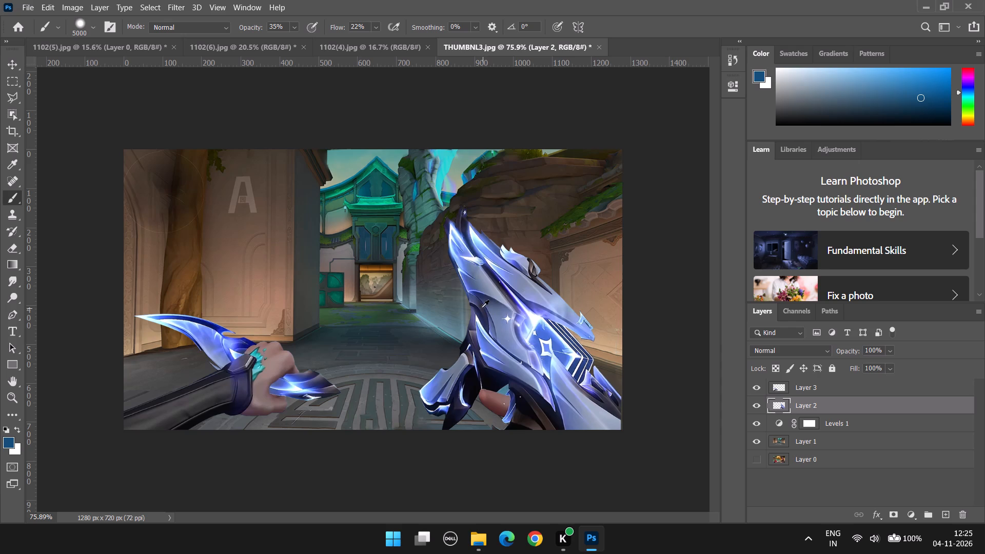
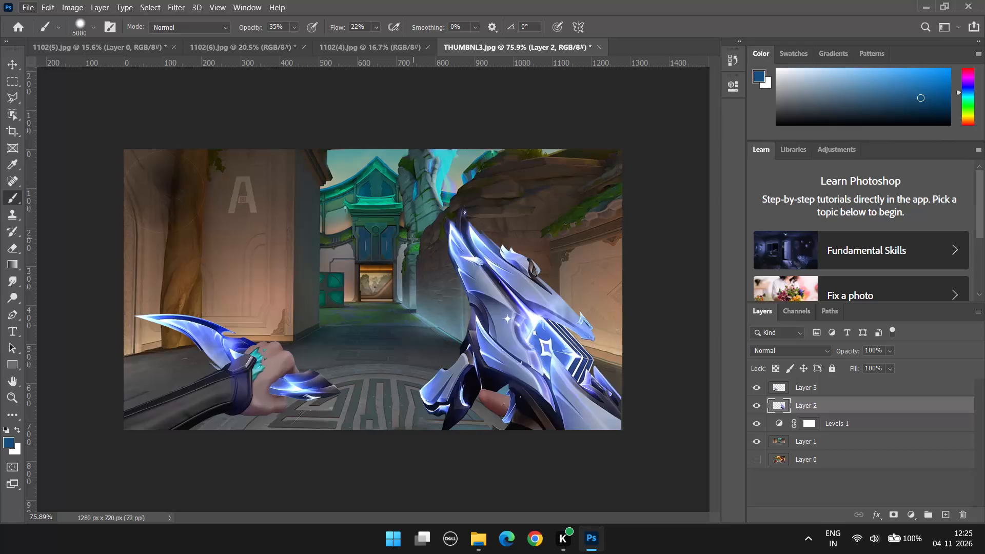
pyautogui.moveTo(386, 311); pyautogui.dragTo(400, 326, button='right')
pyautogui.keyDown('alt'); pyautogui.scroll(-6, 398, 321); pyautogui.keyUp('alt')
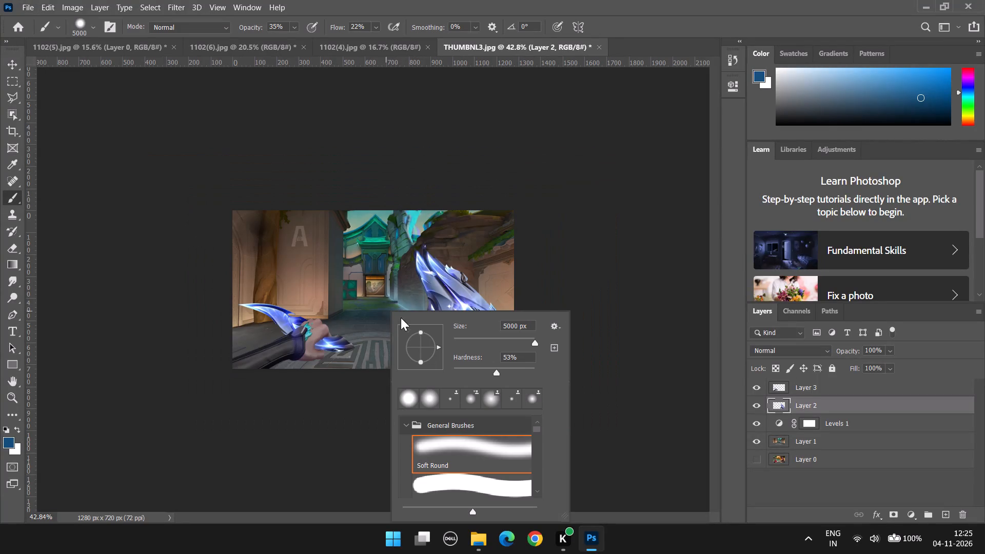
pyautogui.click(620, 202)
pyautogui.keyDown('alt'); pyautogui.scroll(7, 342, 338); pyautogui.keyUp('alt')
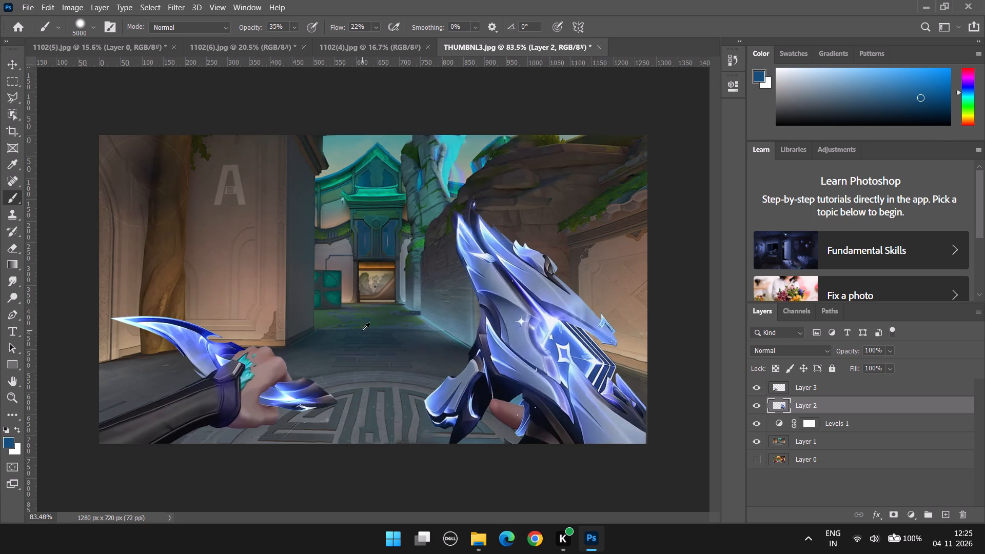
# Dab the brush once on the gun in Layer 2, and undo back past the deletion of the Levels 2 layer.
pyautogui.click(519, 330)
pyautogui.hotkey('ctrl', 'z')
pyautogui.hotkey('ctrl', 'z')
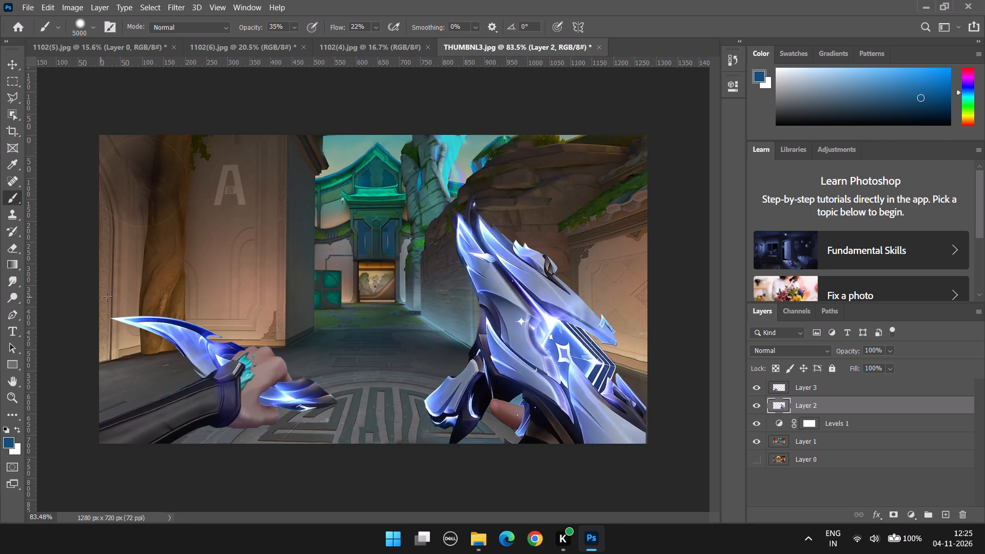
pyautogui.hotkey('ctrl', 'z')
# Delete the Levels 2 adjustment layer clipped to the gun on Layer 2.
pyautogui.rightClick(897, 407)
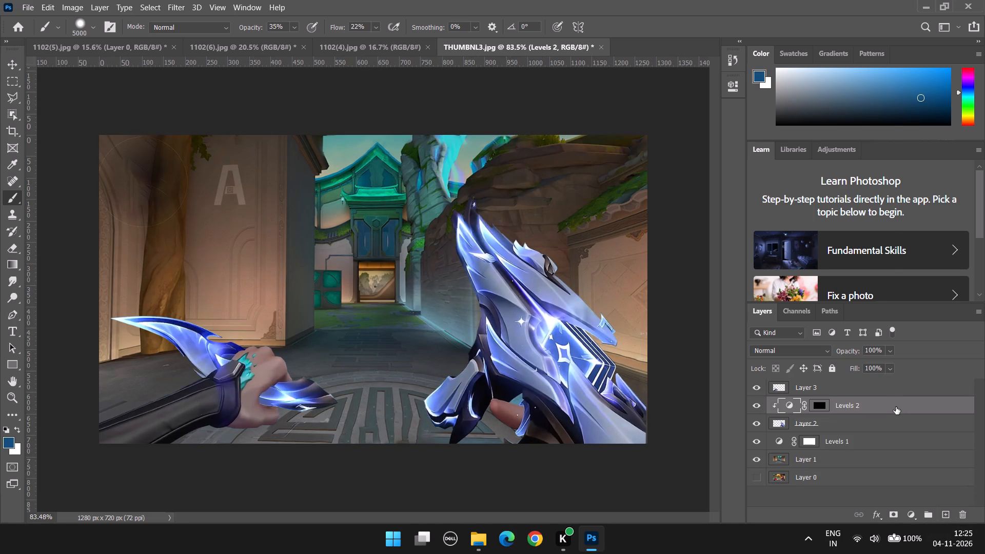
pyautogui.click(754, 71)
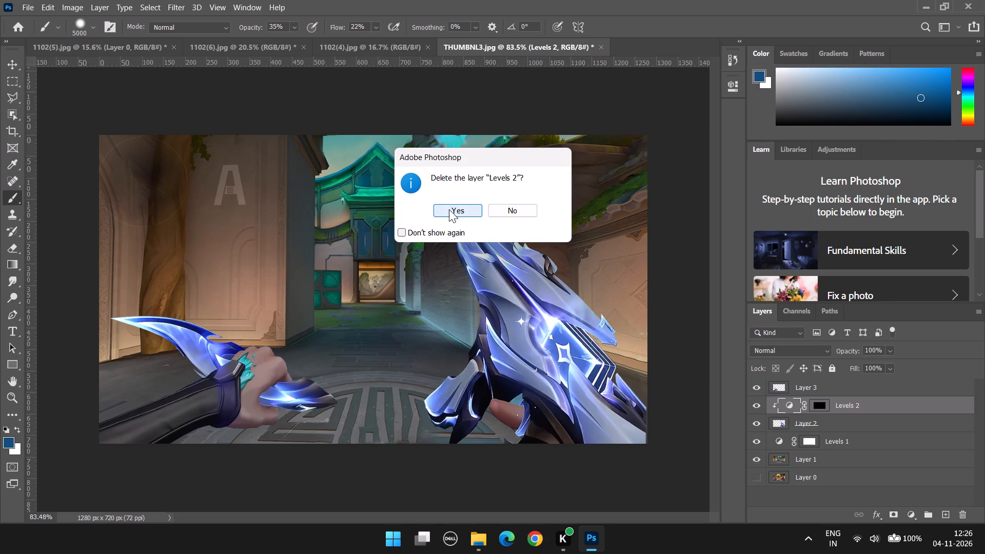
pyautogui.click(449, 209)
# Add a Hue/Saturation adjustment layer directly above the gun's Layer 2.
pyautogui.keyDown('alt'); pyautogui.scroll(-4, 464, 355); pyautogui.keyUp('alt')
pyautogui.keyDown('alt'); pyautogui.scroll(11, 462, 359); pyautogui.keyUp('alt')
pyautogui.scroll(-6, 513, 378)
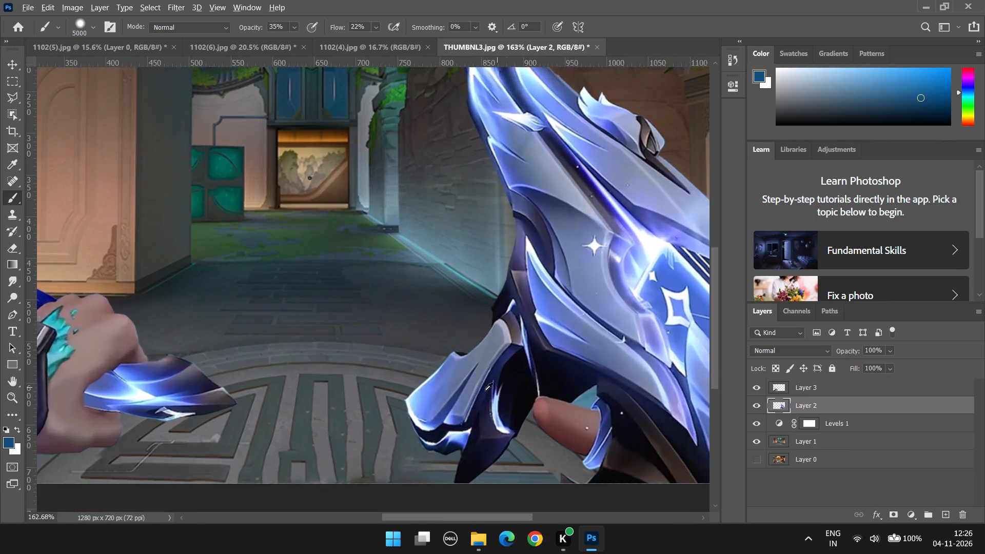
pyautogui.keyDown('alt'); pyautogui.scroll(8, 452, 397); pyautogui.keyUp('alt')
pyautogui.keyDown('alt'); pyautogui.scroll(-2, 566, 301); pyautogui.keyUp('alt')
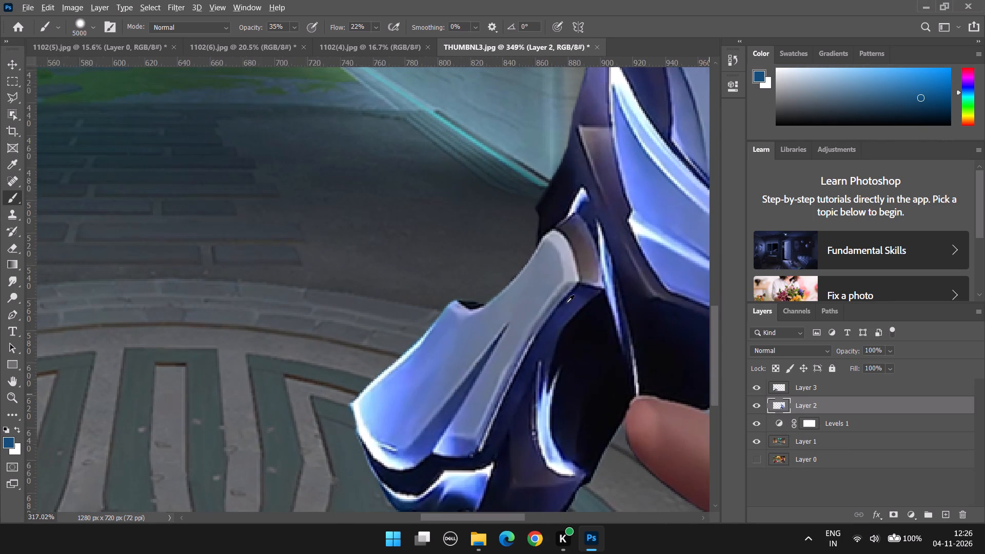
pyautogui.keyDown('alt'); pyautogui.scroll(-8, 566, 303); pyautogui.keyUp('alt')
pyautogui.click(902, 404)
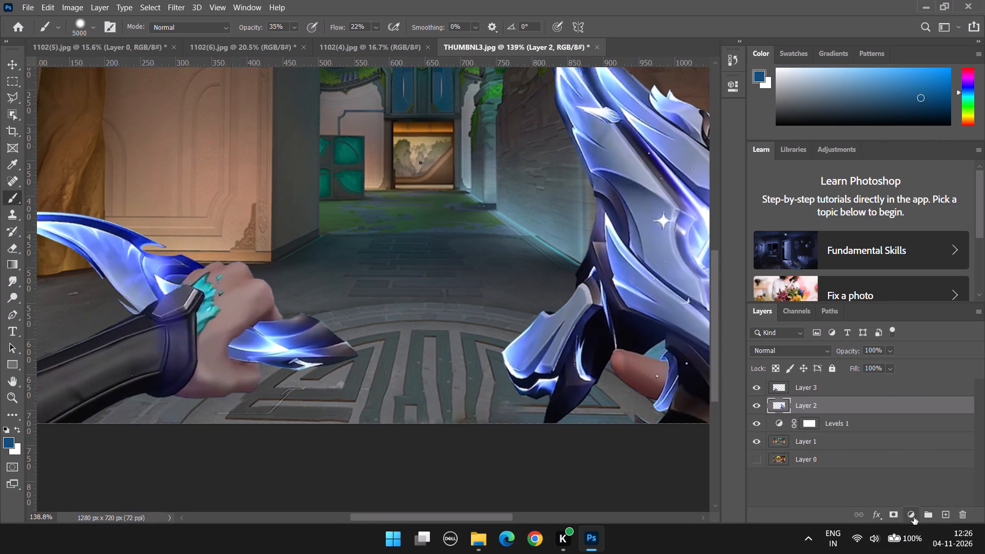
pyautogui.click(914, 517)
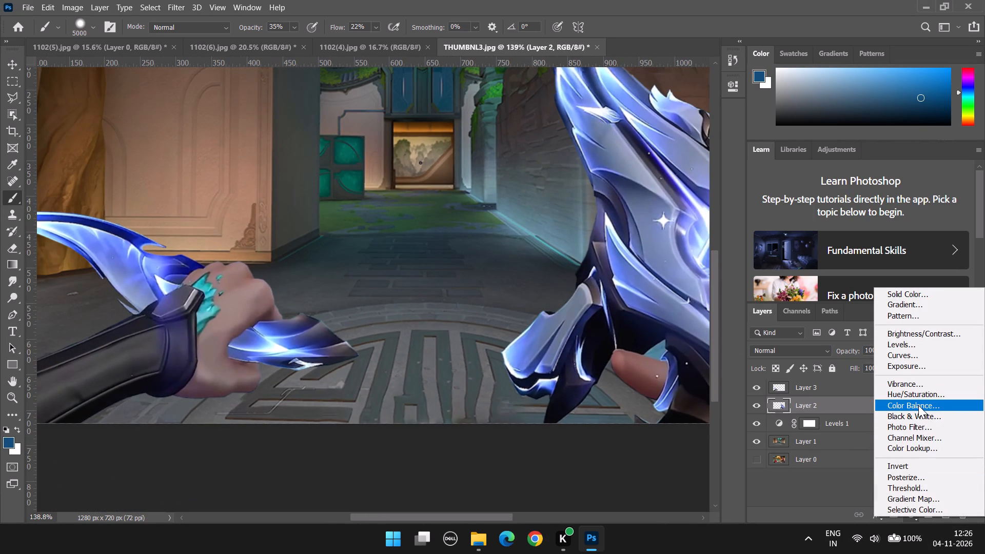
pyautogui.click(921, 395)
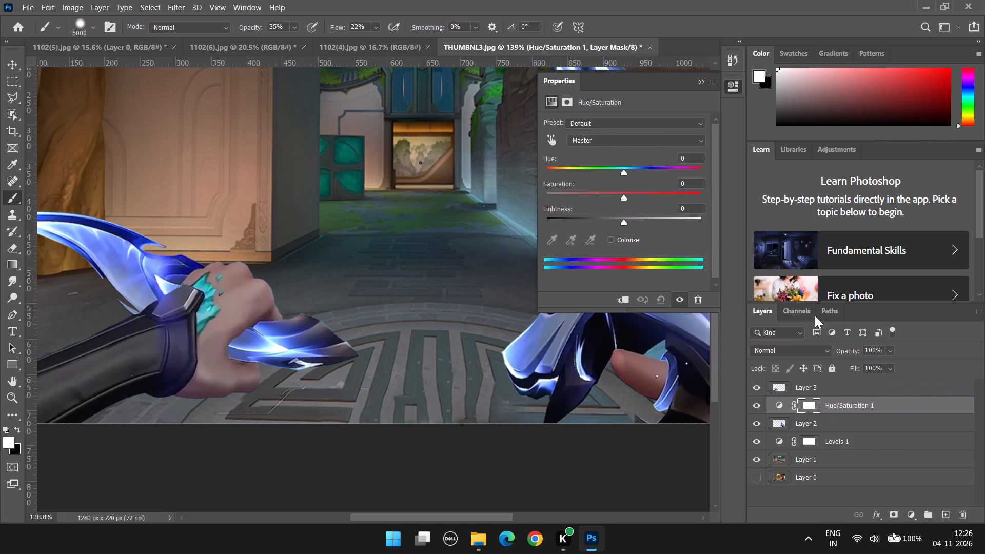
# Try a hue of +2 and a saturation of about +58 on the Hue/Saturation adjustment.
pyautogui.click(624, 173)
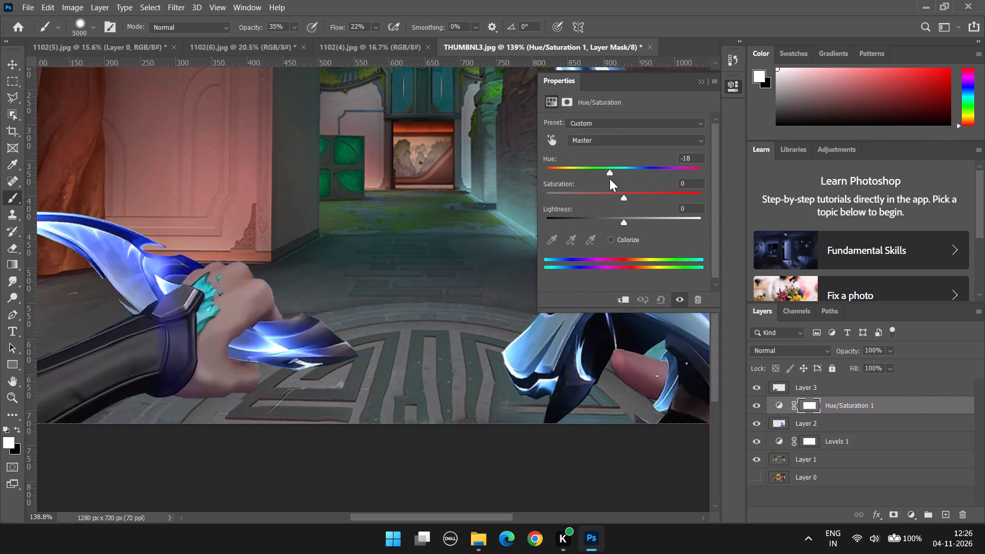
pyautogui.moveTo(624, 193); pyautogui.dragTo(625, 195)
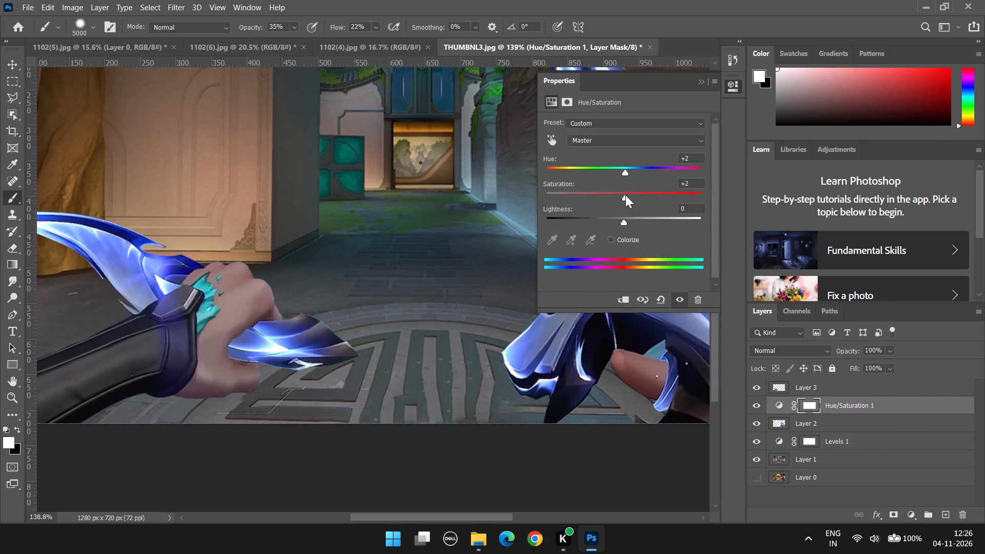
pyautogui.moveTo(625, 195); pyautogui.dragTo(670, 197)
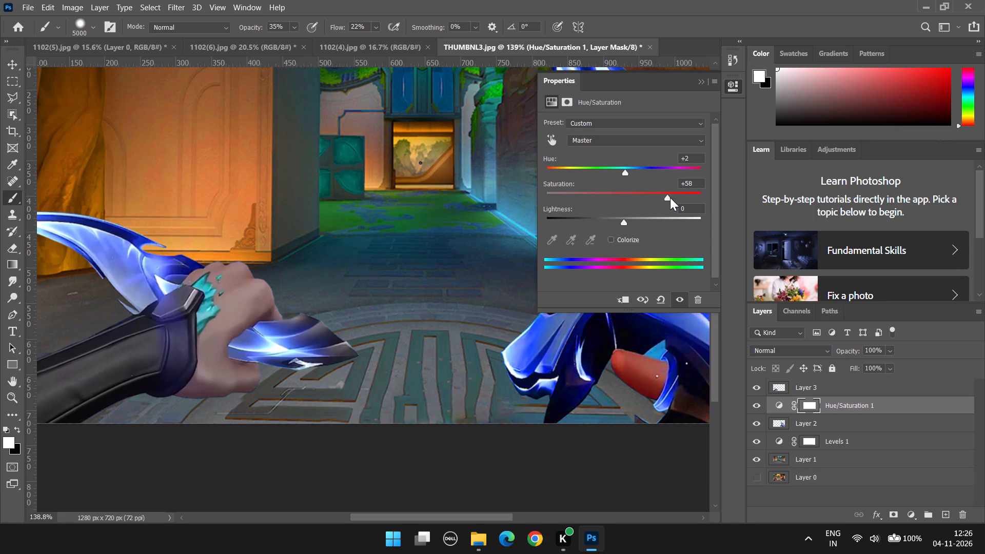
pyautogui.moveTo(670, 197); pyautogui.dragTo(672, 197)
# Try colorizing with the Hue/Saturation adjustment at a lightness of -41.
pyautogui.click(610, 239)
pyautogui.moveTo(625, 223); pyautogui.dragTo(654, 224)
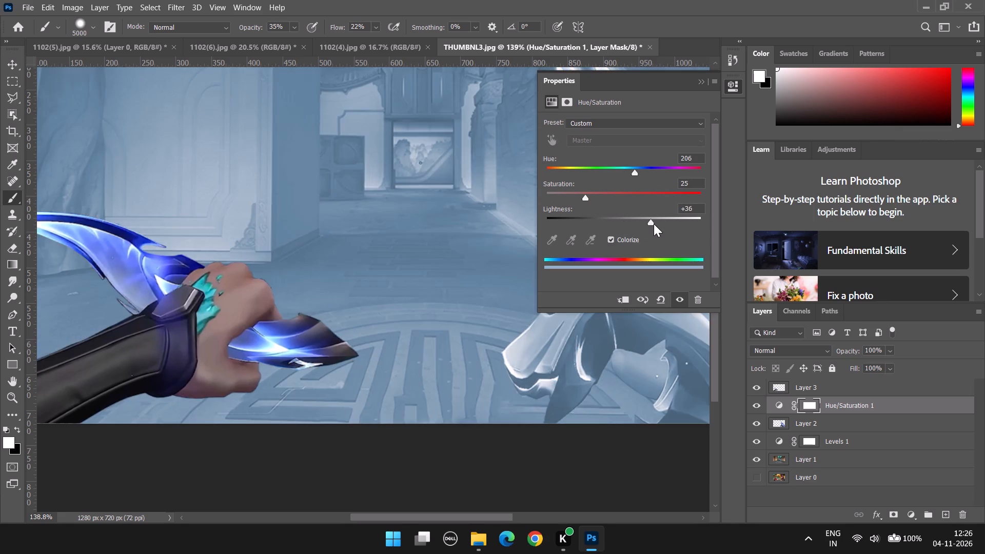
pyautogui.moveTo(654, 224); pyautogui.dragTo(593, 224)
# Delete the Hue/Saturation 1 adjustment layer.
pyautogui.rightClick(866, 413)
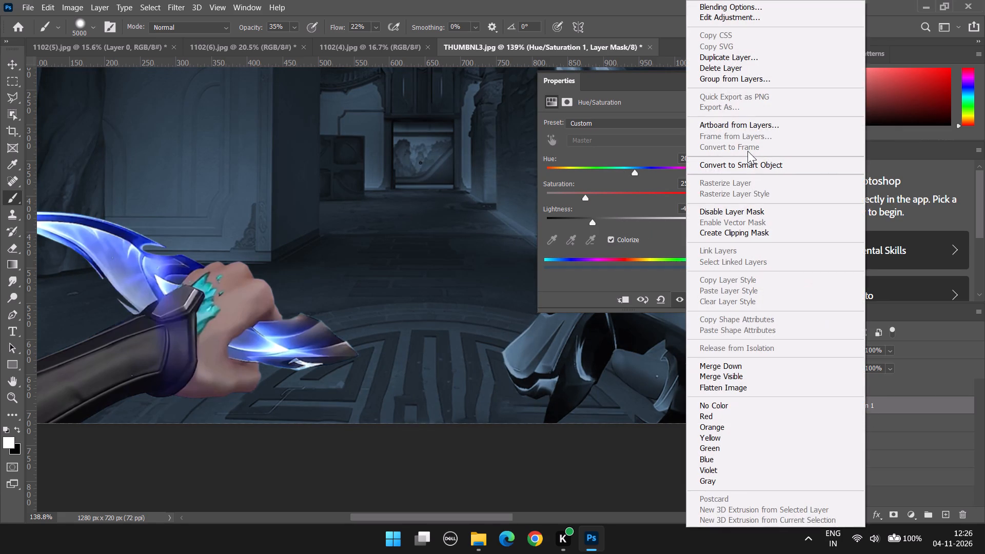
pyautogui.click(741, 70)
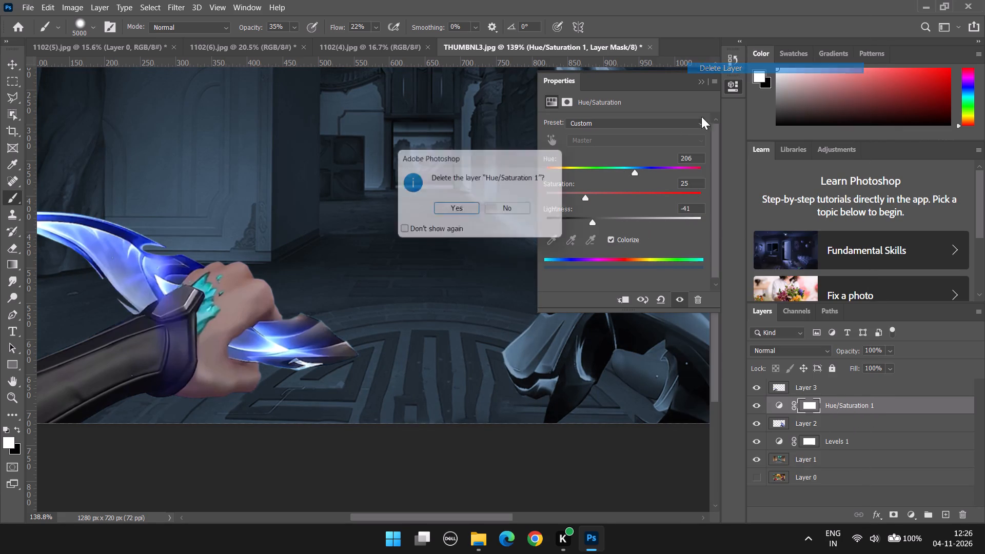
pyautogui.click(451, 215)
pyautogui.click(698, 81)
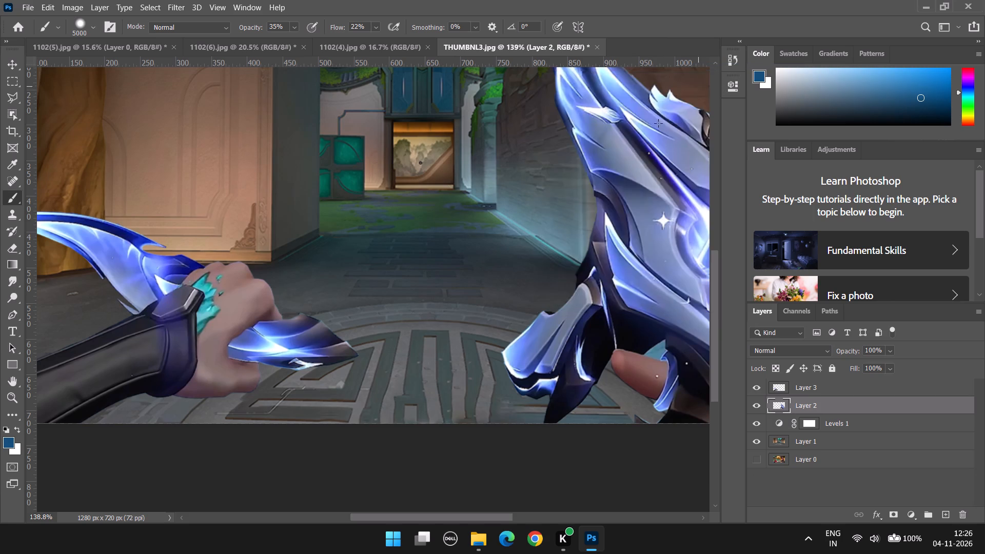
# Examine the whole thumbnail composition and look at the hand and cards in 1102(4).jpg for comparison.
pyautogui.keyDown('alt'); pyautogui.scroll(-9, 417, 245); pyautogui.keyUp('alt')
pyautogui.keyDown('alt'); pyautogui.scroll(2, 413, 258); pyautogui.keyUp('alt')
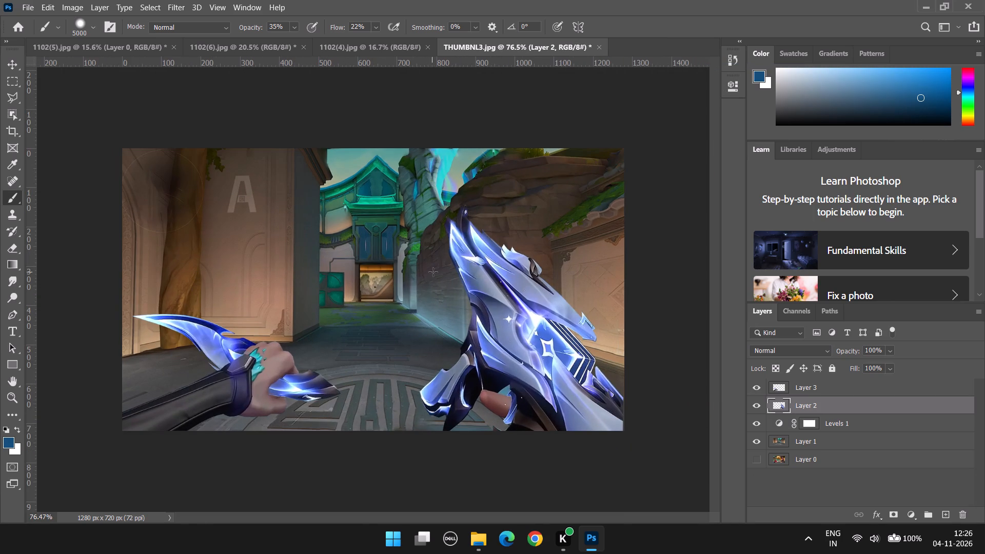
pyautogui.keyDown('alt'); pyautogui.scroll(6, 447, 288); pyautogui.keyUp('alt')
pyautogui.keyDown('alt'); pyautogui.scroll(-5, 463, 290); pyautogui.keyUp('alt')
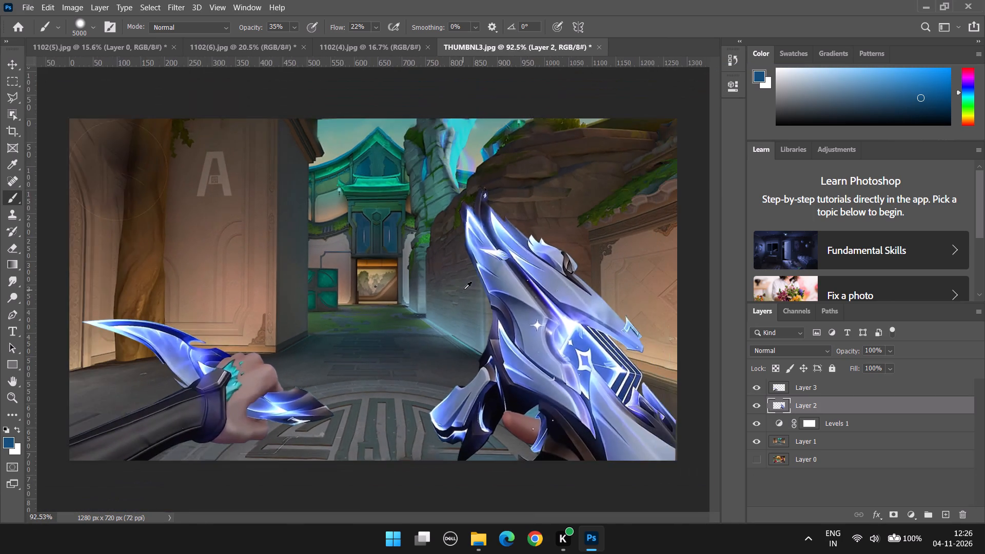
pyautogui.keyDown('alt'); pyautogui.scroll(-2, 464, 289); pyautogui.keyUp('alt')
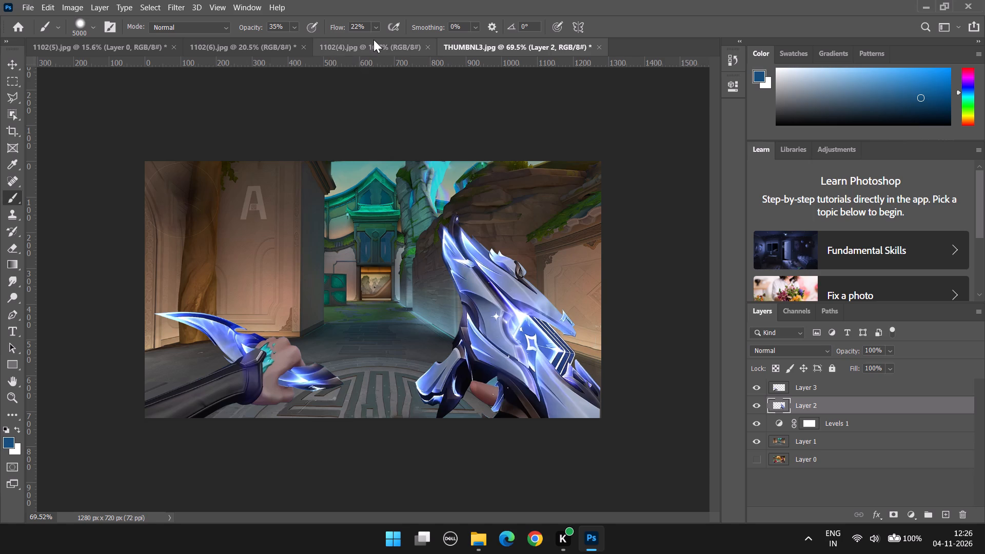
pyautogui.click(373, 39)
pyautogui.doubleClick(394, 333)
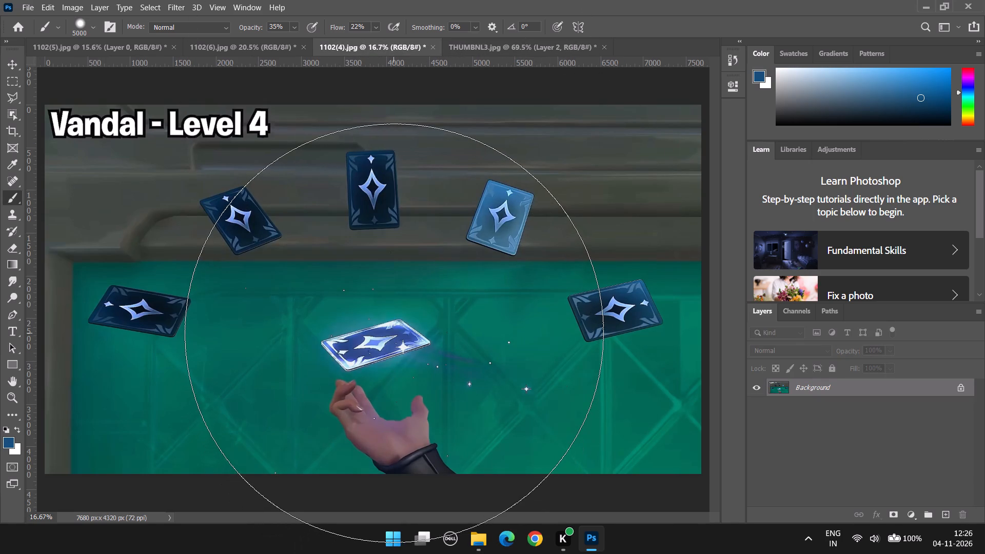
pyautogui.keyDown('alt'); pyautogui.scroll(-4, 752, 373); pyautogui.keyUp('alt')
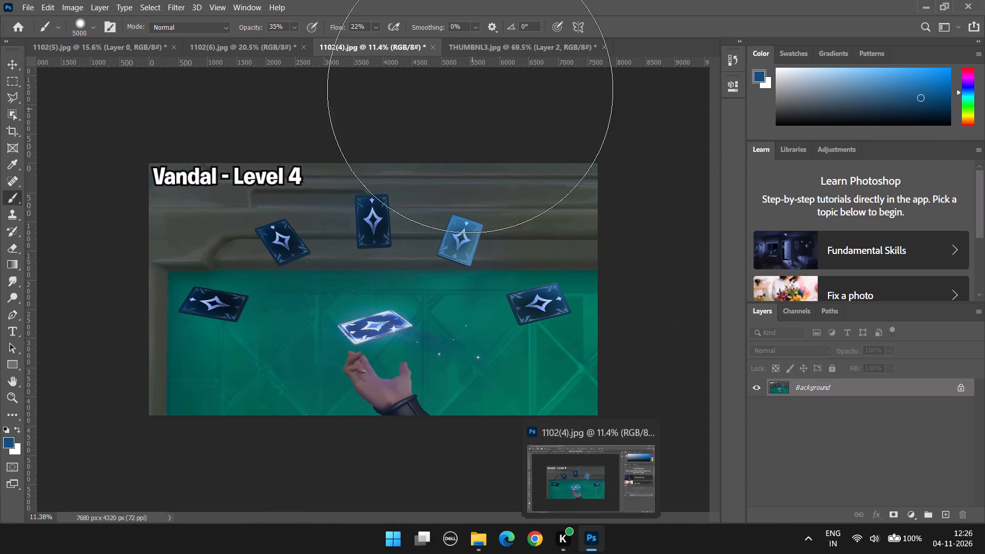
pyautogui.click(494, 42)
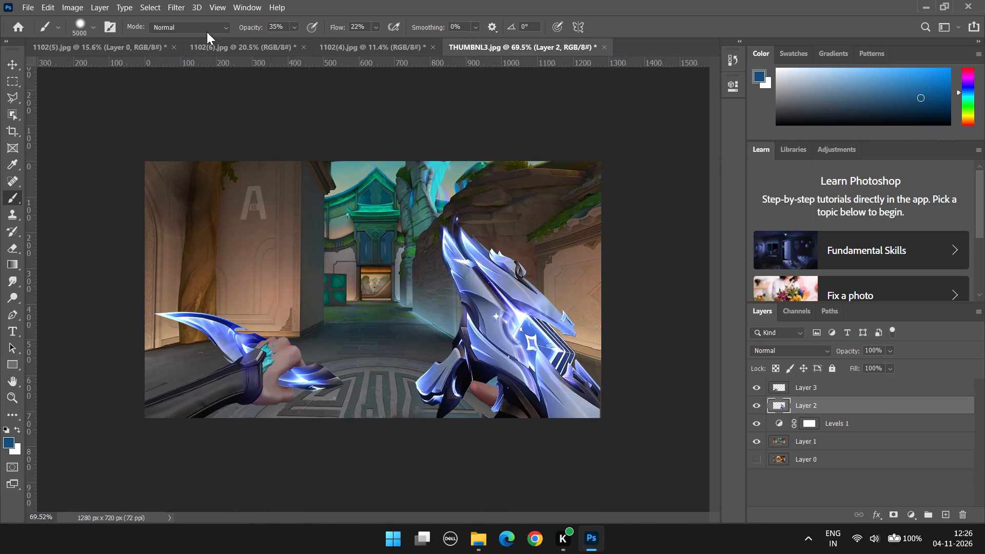
# Delete the hidden Layer 0 from THUMBNL3.jpg.
pyautogui.rightClick(833, 464)
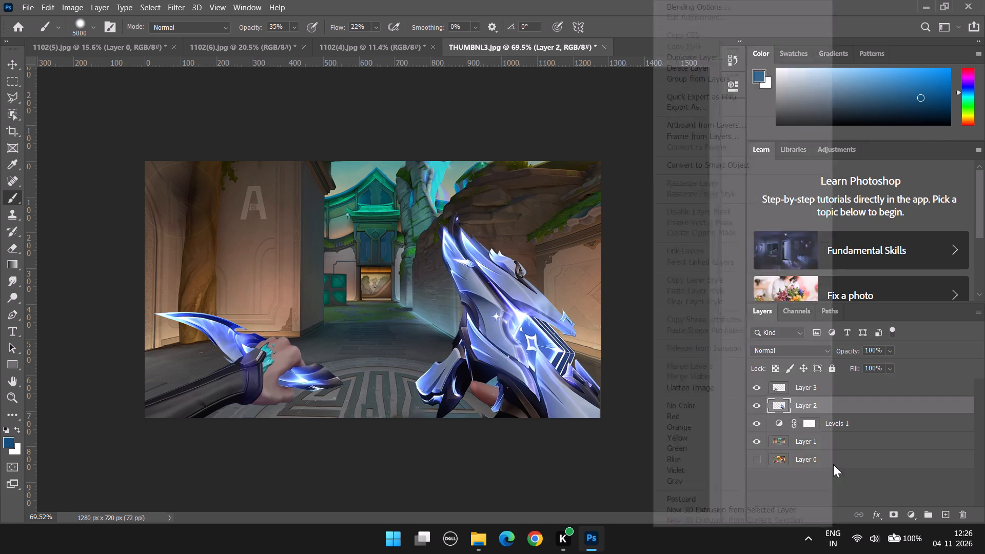
pyautogui.click(693, 70)
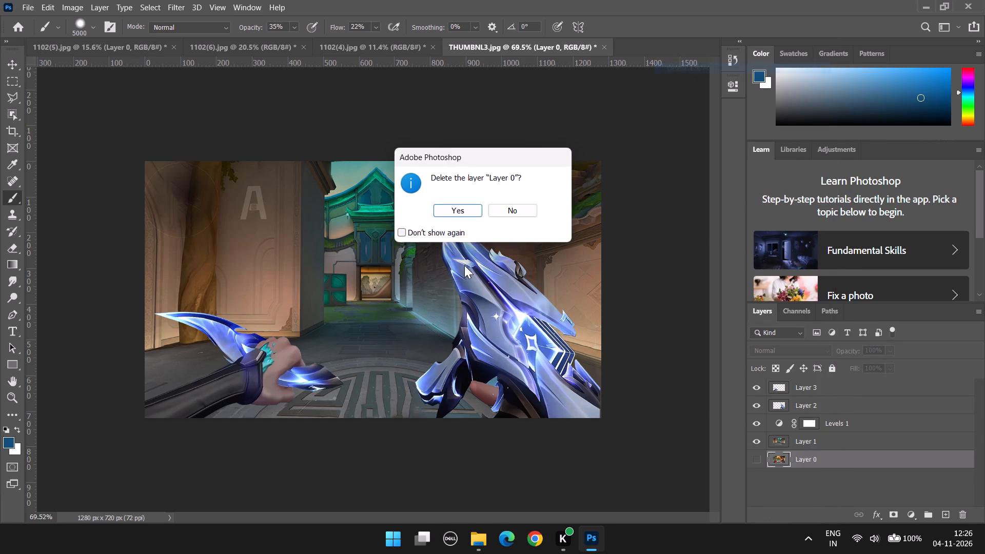
pyautogui.click(449, 205)
# Select all layers from Layer 1 to Layer 3 and stamp the visible image into a new merged layer on top.
pyautogui.scroll(-4, 607, 362)
pyautogui.click(885, 438)
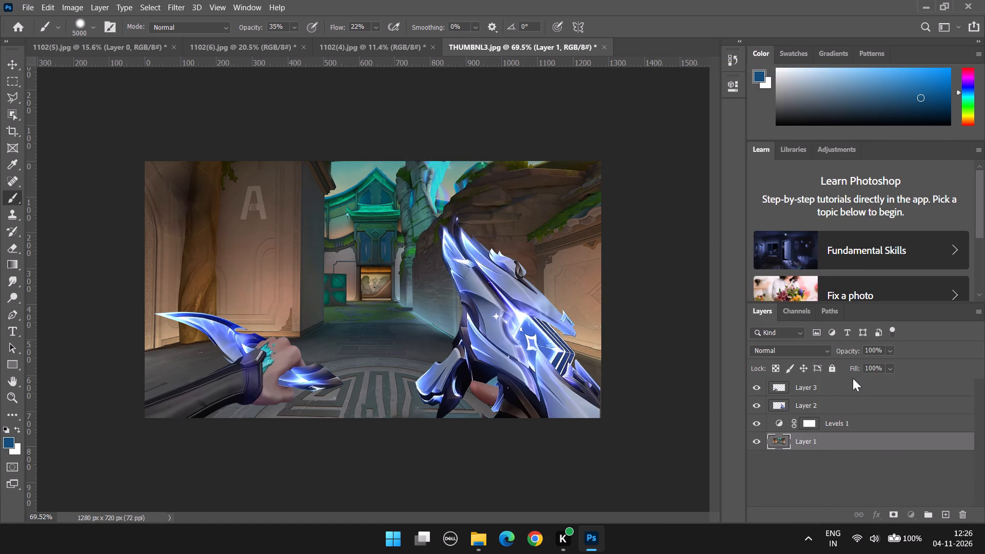
pyautogui.keyDown('shift'); pyautogui.click(852, 380); pyautogui.keyUp('shift')
pyautogui.rightClick(844, 403)
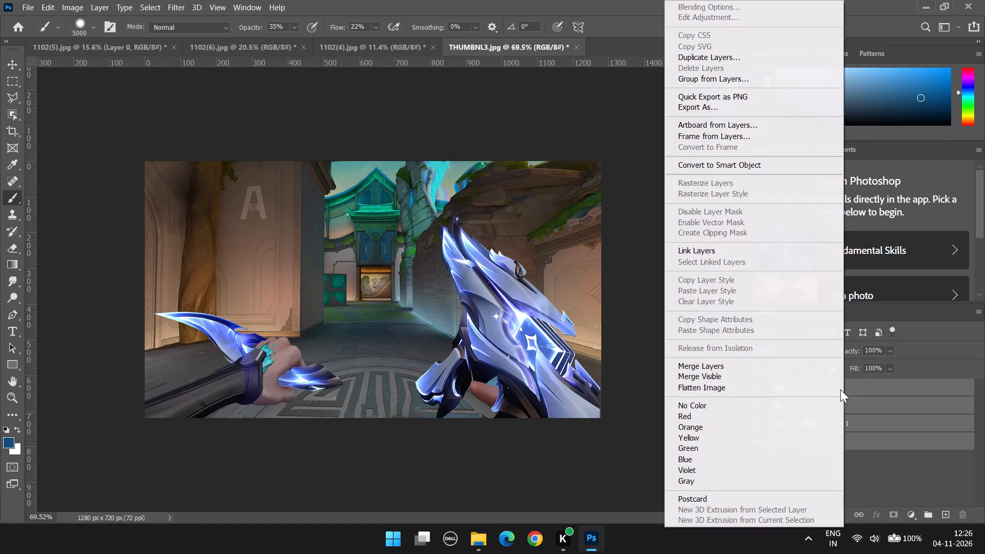
pyautogui.click(904, 417)
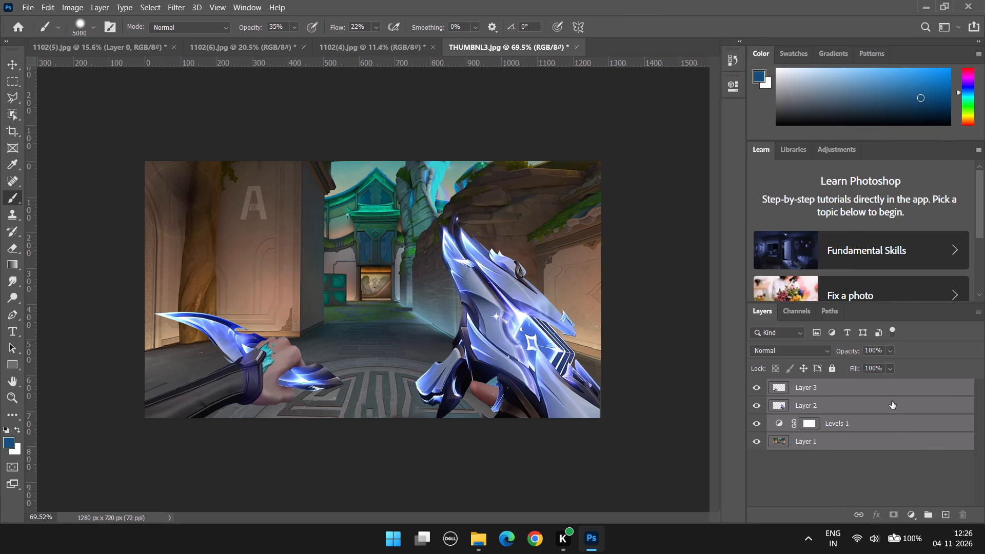
pyautogui.hotkey('ctrl', 'alt', 'shift', 'e')
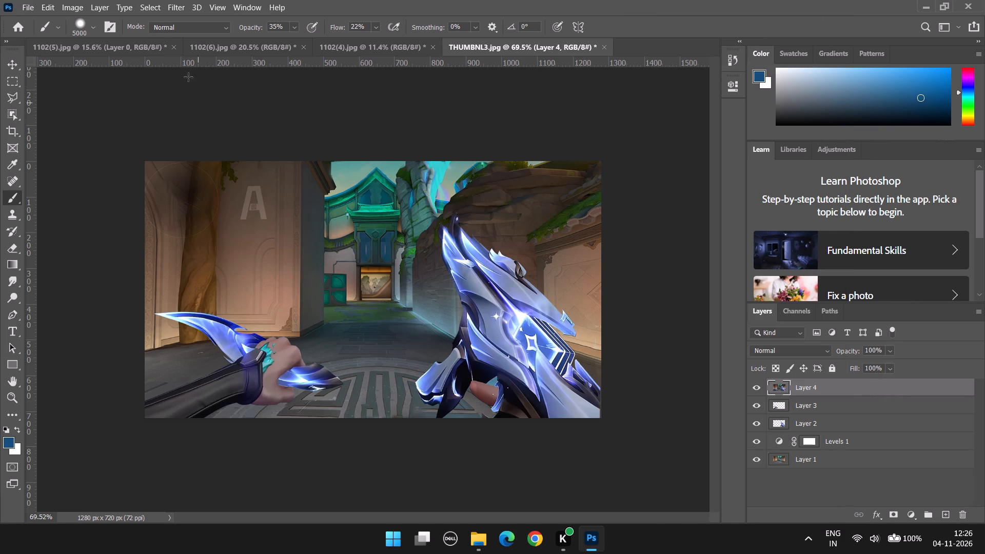
# Open the merged Layer 4 in the Camera Raw filter.
pyautogui.click(162, 12)
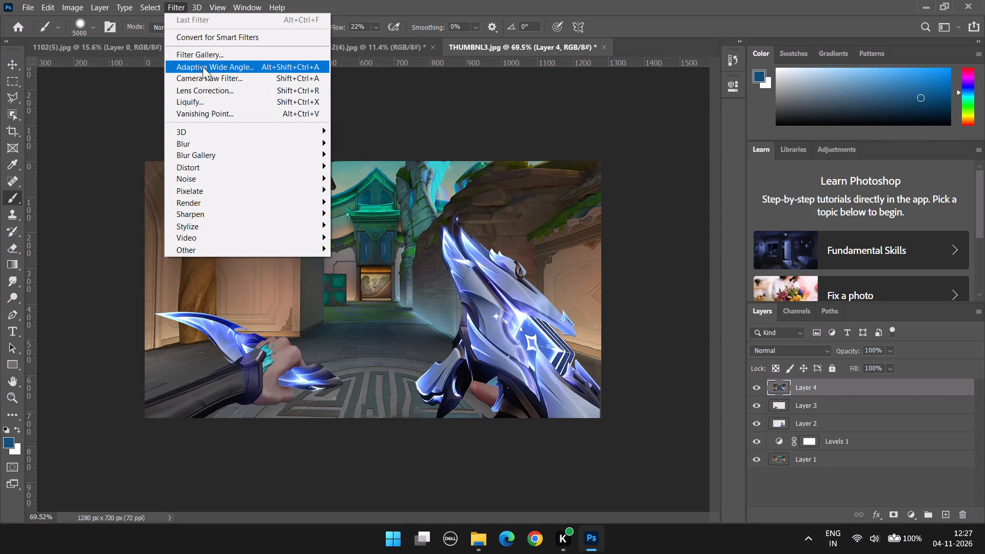
pyautogui.click(203, 80)
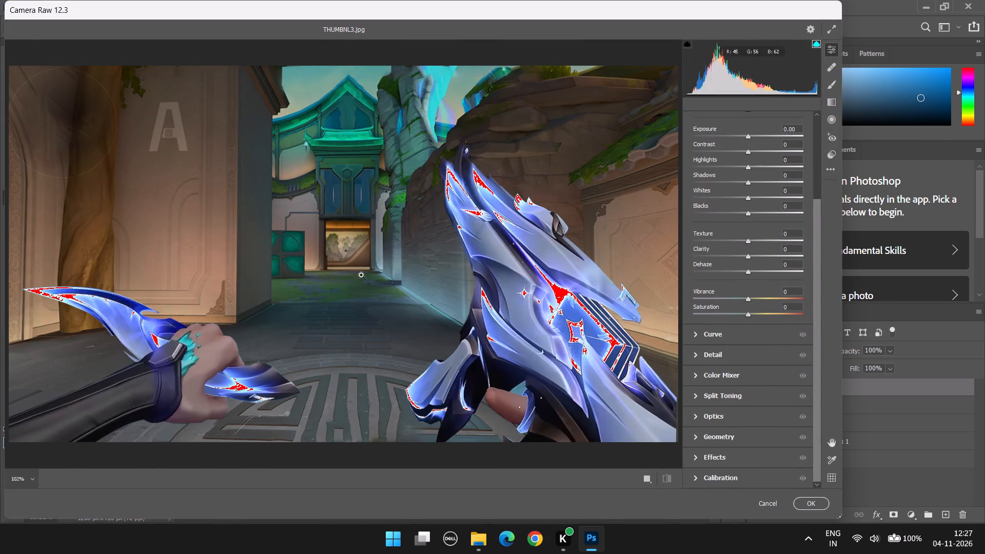
pyautogui.keyDown('alt'); pyautogui.scroll(-4, 377, 292); pyautogui.keyUp('alt')
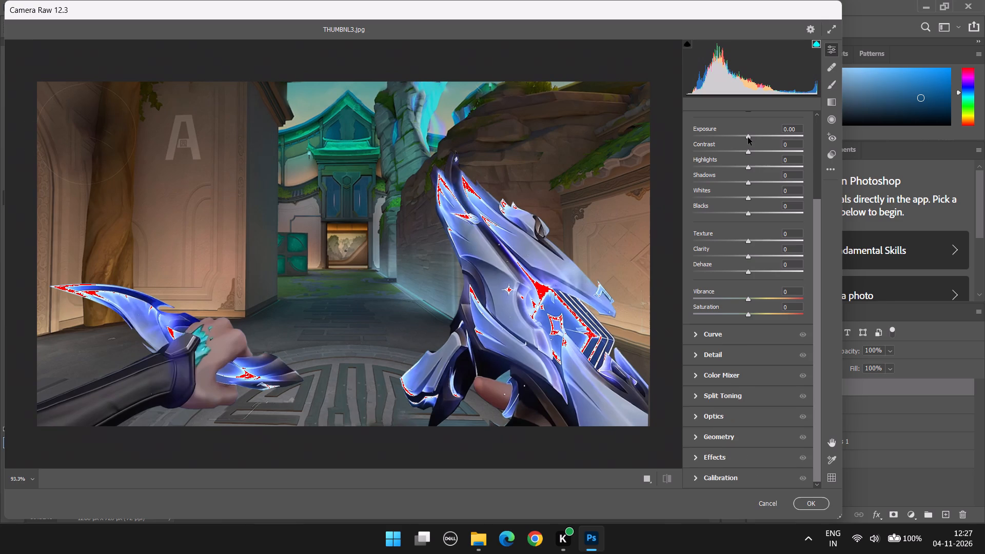
pyautogui.scroll(3, 748, 137)
# Raise the Basic Exposure of the merged image to +0.60.
pyautogui.click(799, 205)
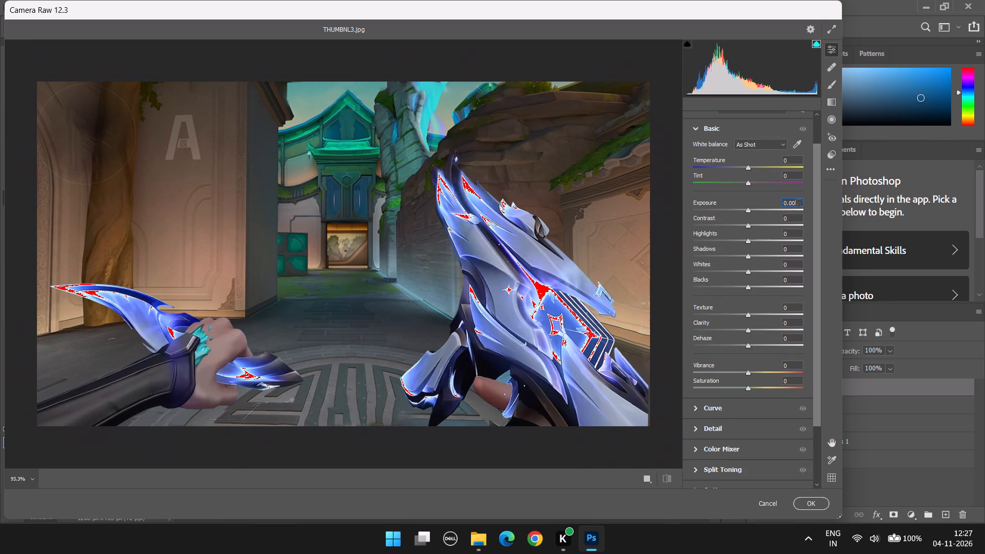
pyautogui.scroll(3, 799, 205)
pyautogui.scroll(2, 748, 246)
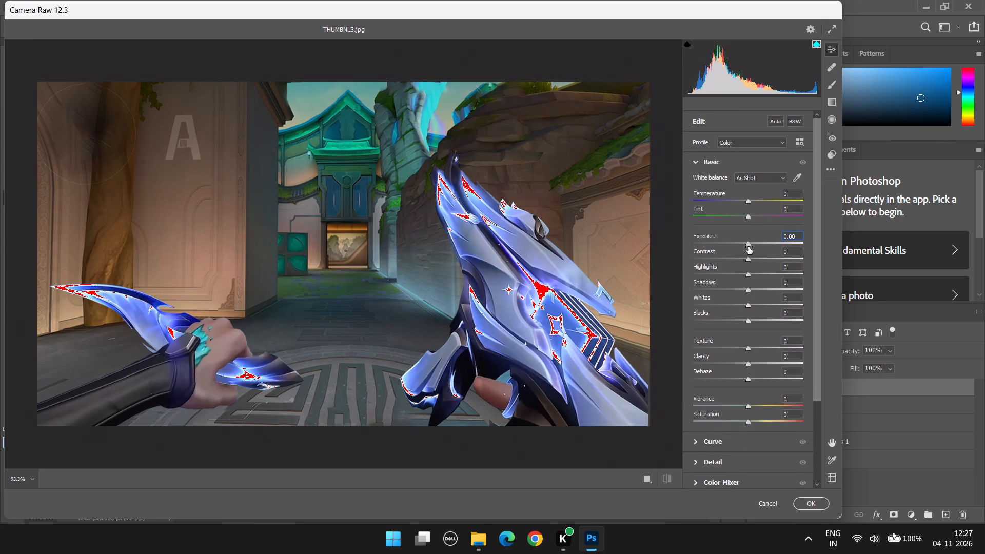
pyautogui.scroll(3, 748, 247)
pyautogui.click(751, 247)
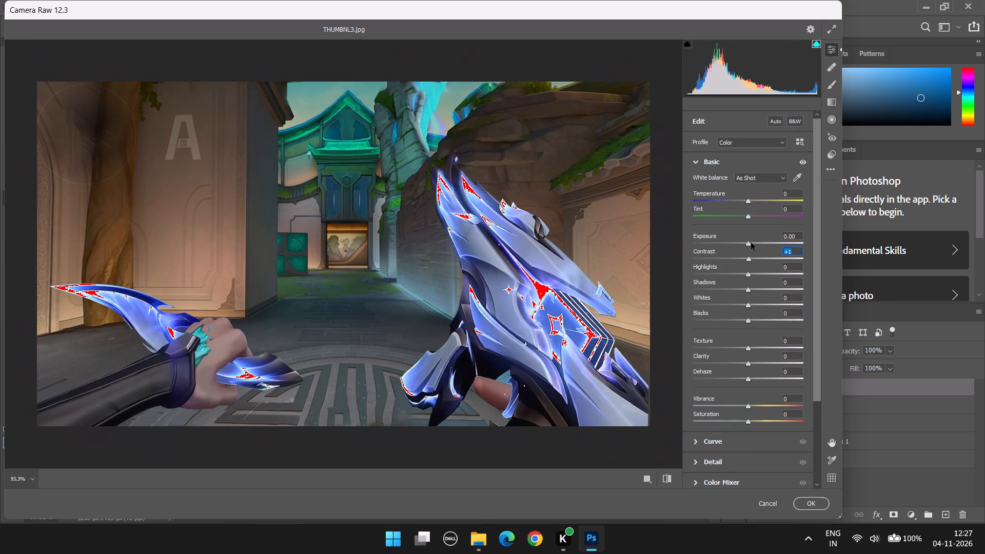
pyautogui.scroll(11, 751, 249)
pyautogui.scroll(-4, 751, 261)
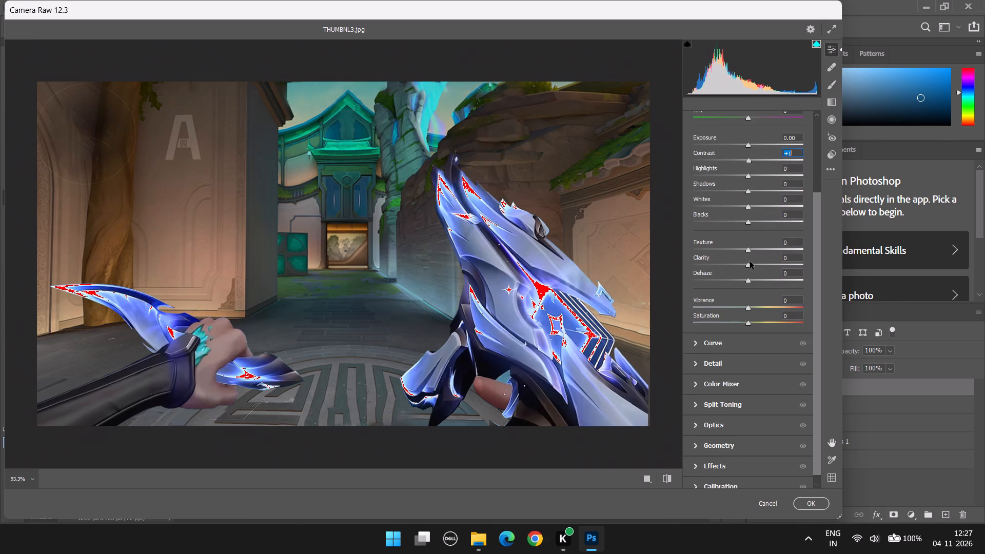
pyautogui.scroll(6, 750, 262)
pyautogui.moveTo(746, 243); pyautogui.dragTo(748, 243)
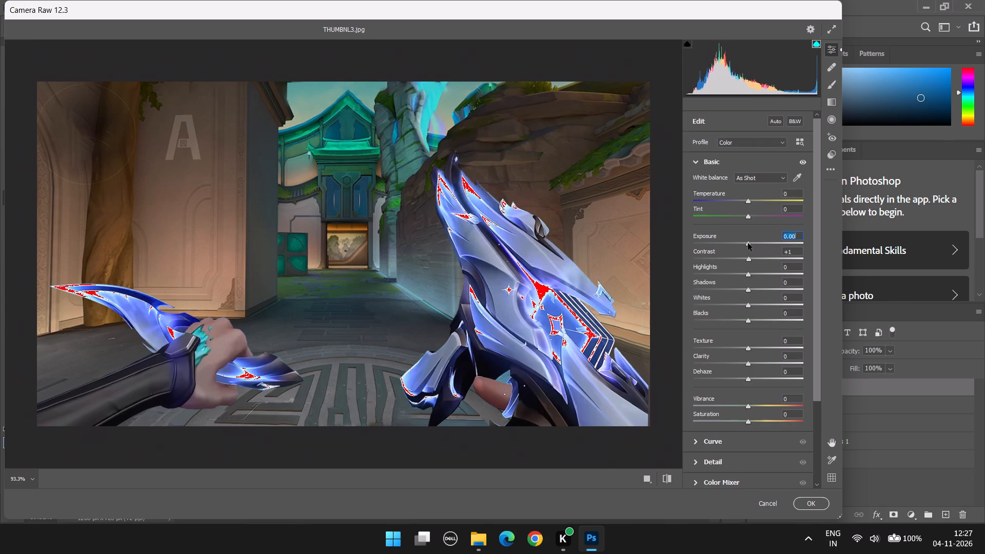
pyautogui.moveTo(748, 243); pyautogui.dragTo(754, 244)
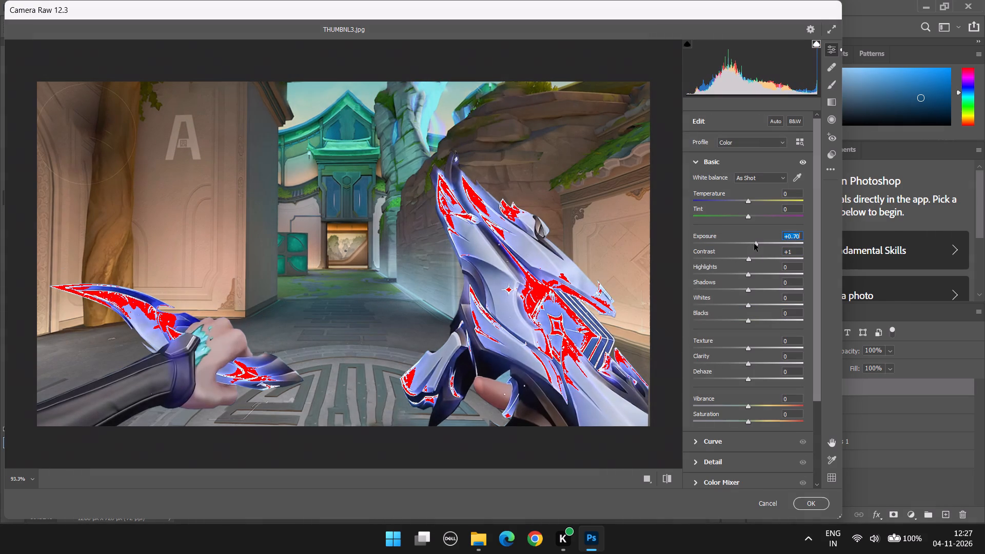
pyautogui.moveTo(754, 244); pyautogui.dragTo(751, 244)
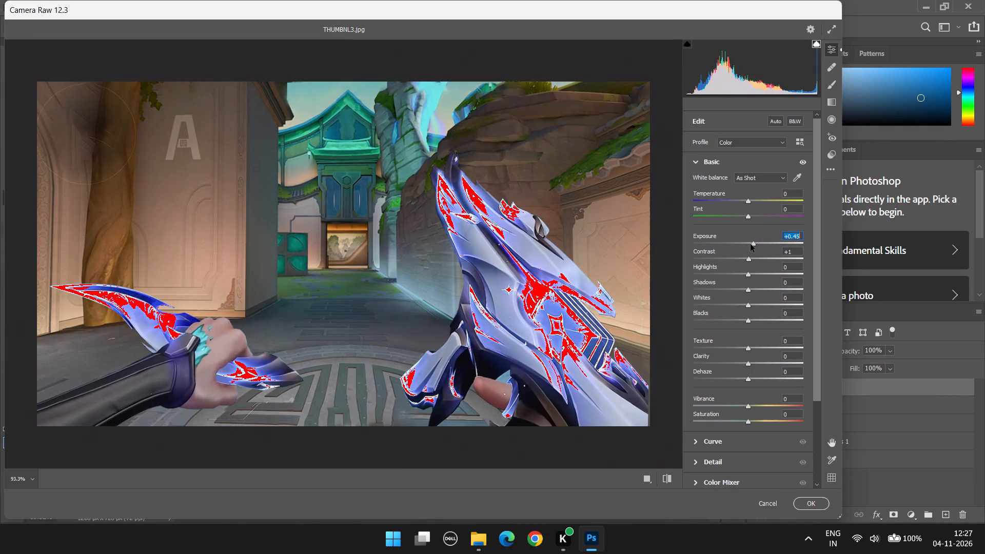
pyautogui.moveTo(751, 244); pyautogui.dragTo(752, 244)
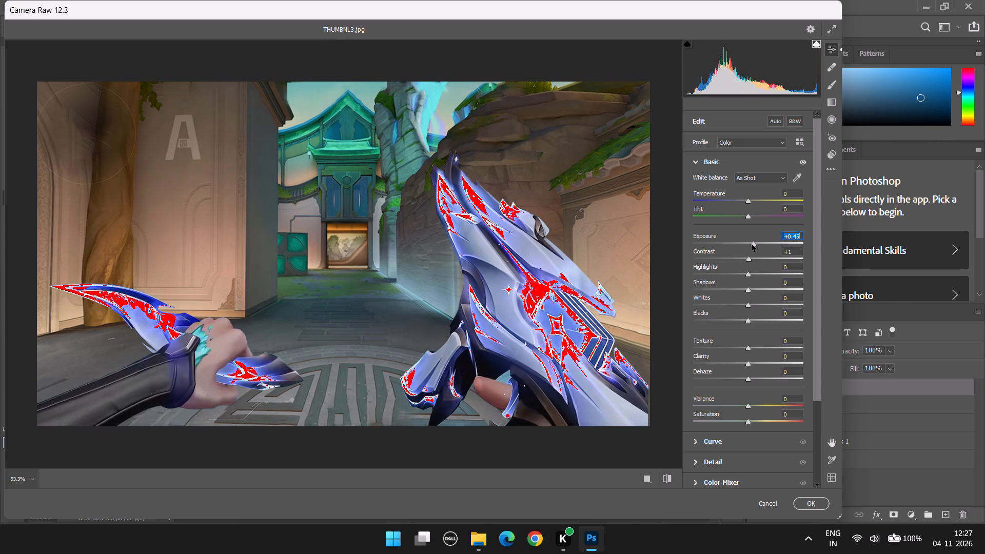
pyautogui.moveTo(752, 244); pyautogui.dragTo(753, 244)
# Set the Basic Contrast to +10 and Highlights to +35.
pyautogui.scroll(-1, 766, 222)
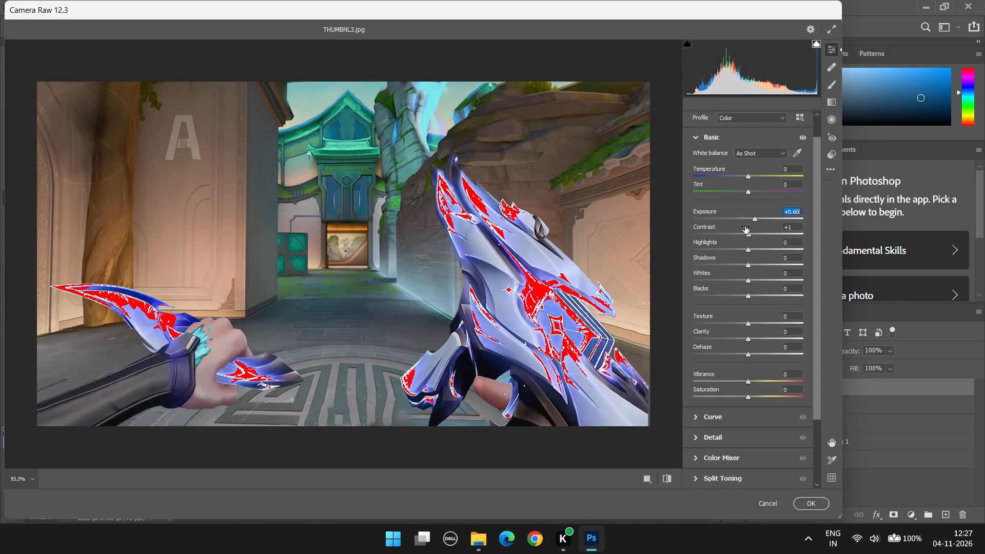
pyautogui.moveTo(749, 236); pyautogui.dragTo(764, 241)
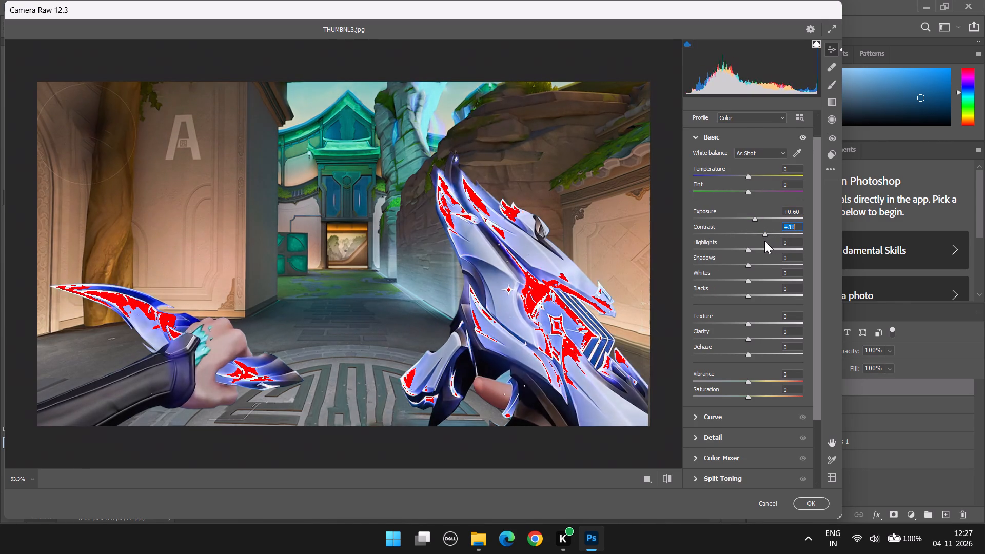
pyautogui.moveTo(764, 241); pyautogui.dragTo(754, 236)
pyautogui.moveTo(751, 249); pyautogui.dragTo(764, 249)
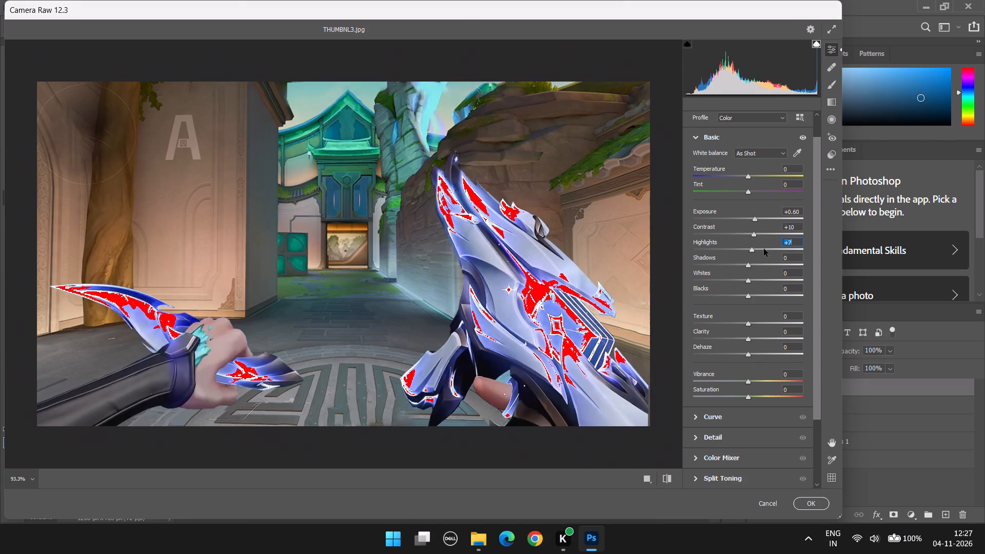
pyautogui.moveTo(764, 249); pyautogui.dragTo(770, 247)
# Lift the Basic Shadows to +17.
pyautogui.moveTo(748, 267); pyautogui.dragTo(755, 260)
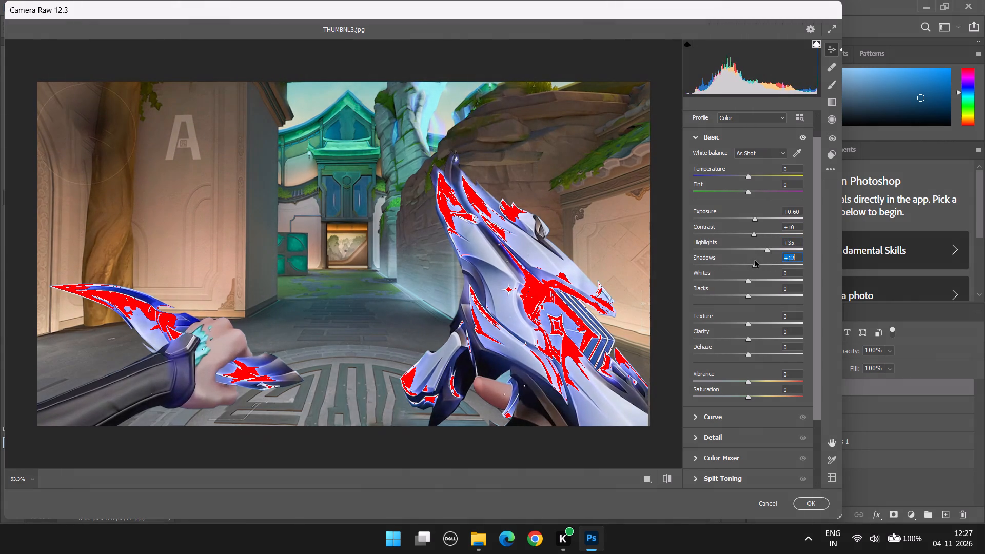
pyautogui.moveTo(755, 260); pyautogui.dragTo(752, 262)
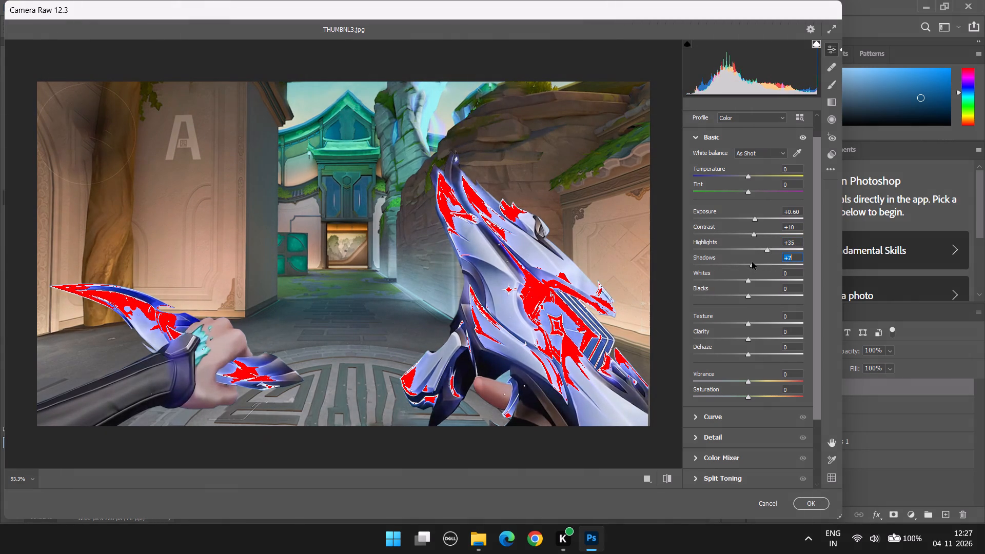
pyautogui.moveTo(752, 262); pyautogui.dragTo(758, 261)
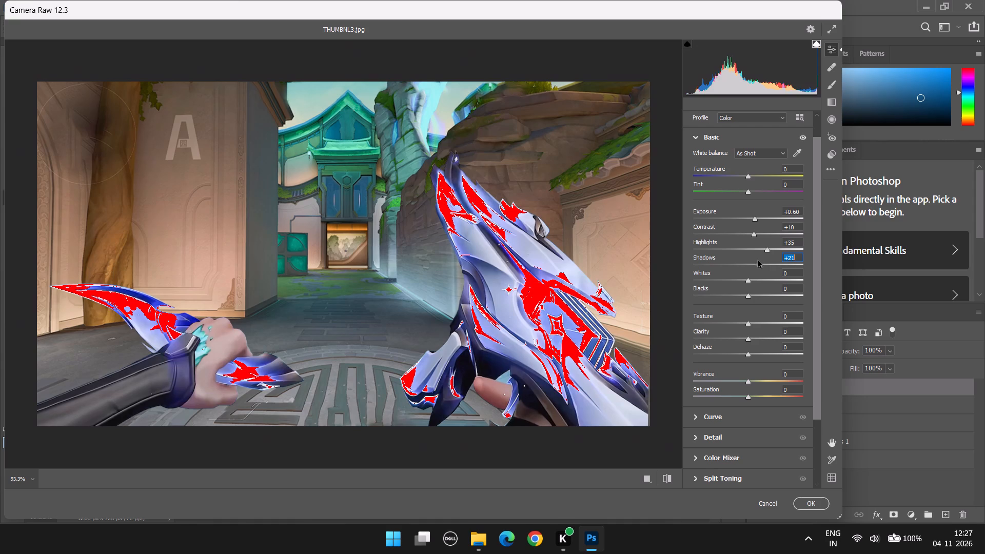
pyautogui.moveTo(758, 261); pyautogui.dragTo(757, 261)
# Set both Whites and Blacks to +18 in the Basic adjustments.
pyautogui.scroll(-2, 759, 256)
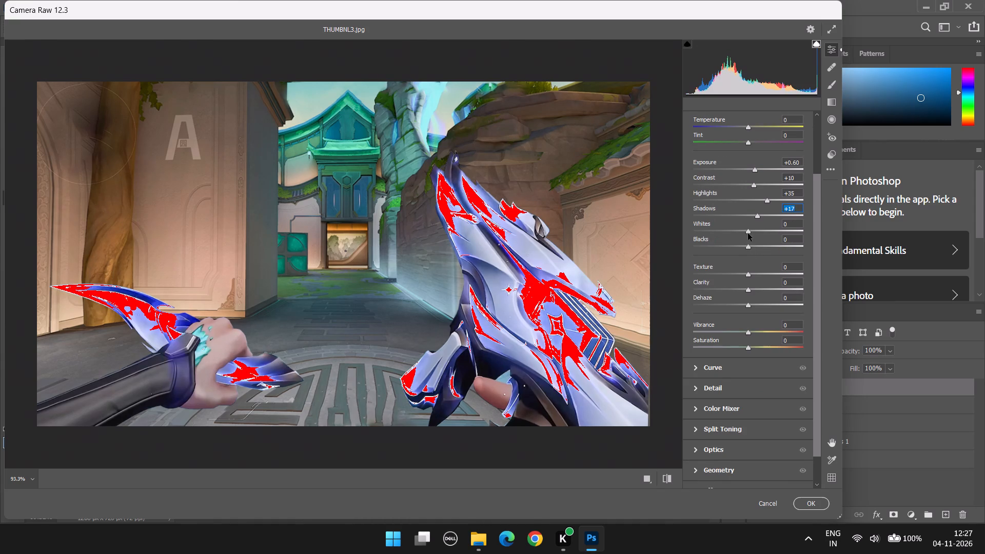
pyautogui.click(748, 233)
pyautogui.moveTo(748, 233); pyautogui.dragTo(758, 238)
pyautogui.moveTo(750, 247); pyautogui.dragTo(758, 247)
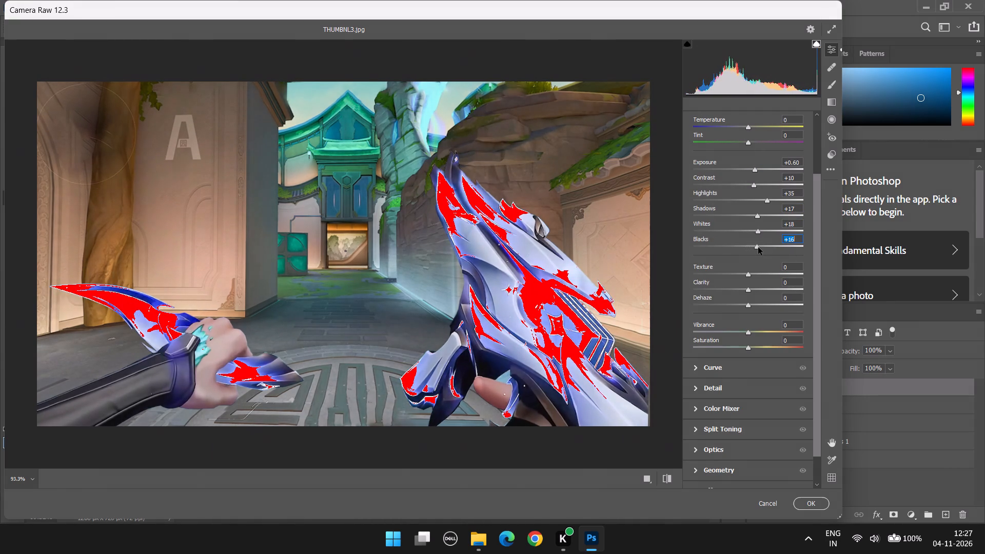
pyautogui.moveTo(758, 247); pyautogui.dragTo(759, 247)
# Set Texture to +5 in the Basic adjustments.
pyautogui.scroll(-1, 765, 265)
pyautogui.click(751, 249)
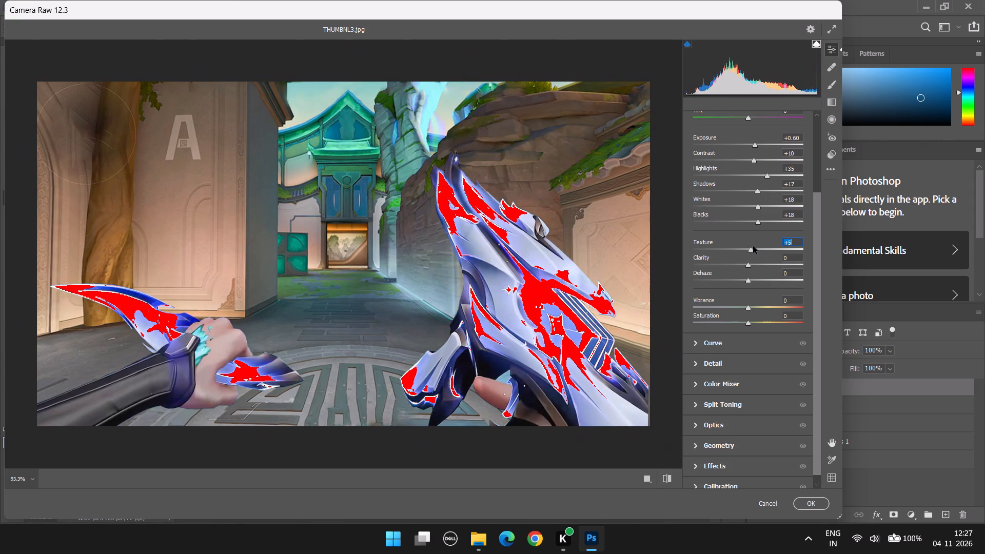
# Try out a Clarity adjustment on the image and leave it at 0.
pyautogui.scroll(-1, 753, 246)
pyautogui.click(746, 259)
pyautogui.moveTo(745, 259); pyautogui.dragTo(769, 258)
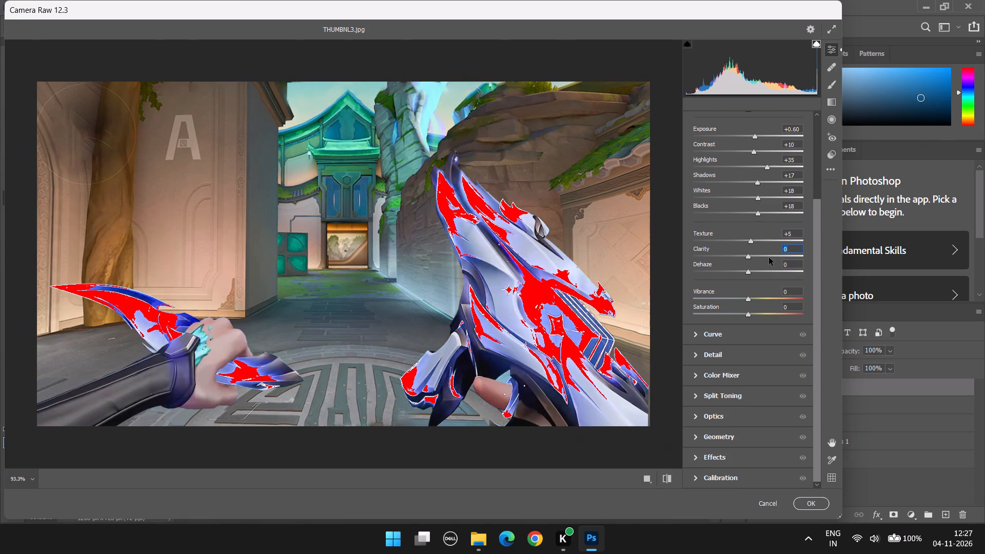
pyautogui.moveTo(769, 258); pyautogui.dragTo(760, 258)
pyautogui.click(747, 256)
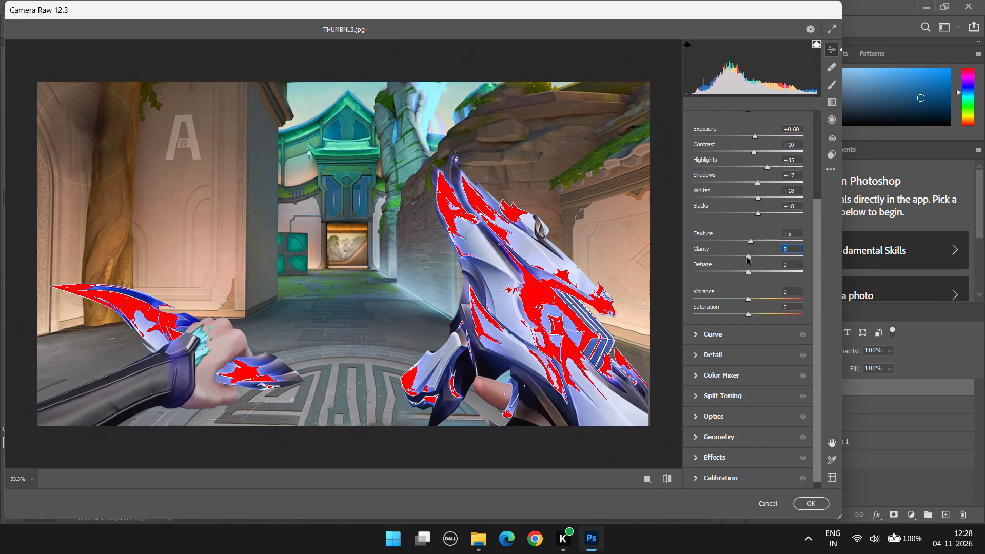
# Boost the image colours with Vibrance at +37 and Saturation at +35.
pyautogui.scroll(-1, 755, 274)
pyautogui.click(756, 301)
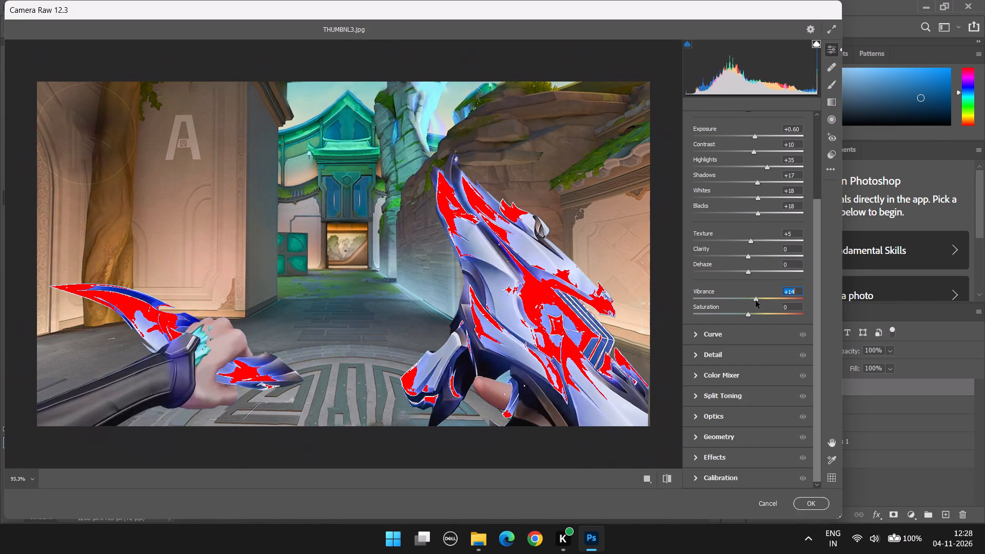
pyautogui.click(764, 313)
pyautogui.click(764, 313)
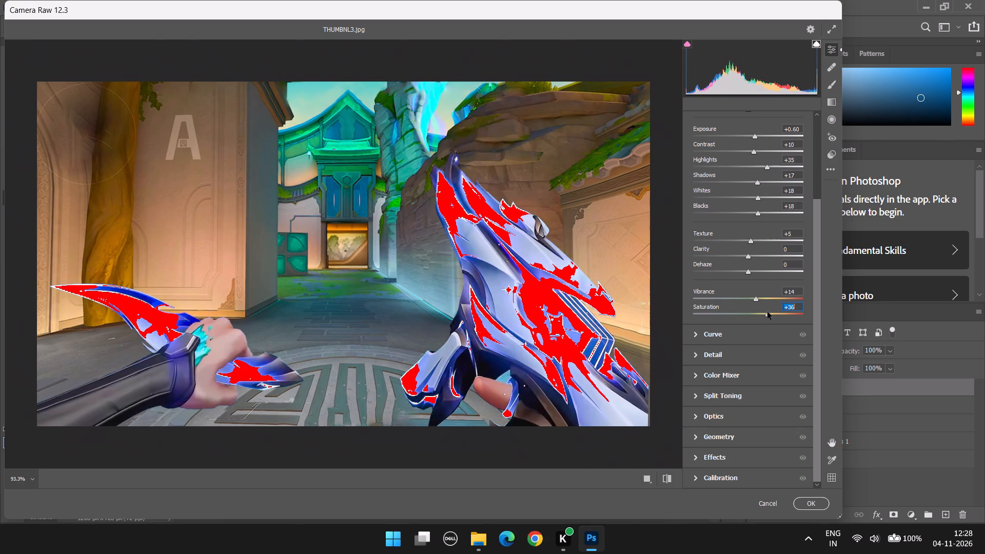
pyautogui.moveTo(758, 301); pyautogui.dragTo(778, 299)
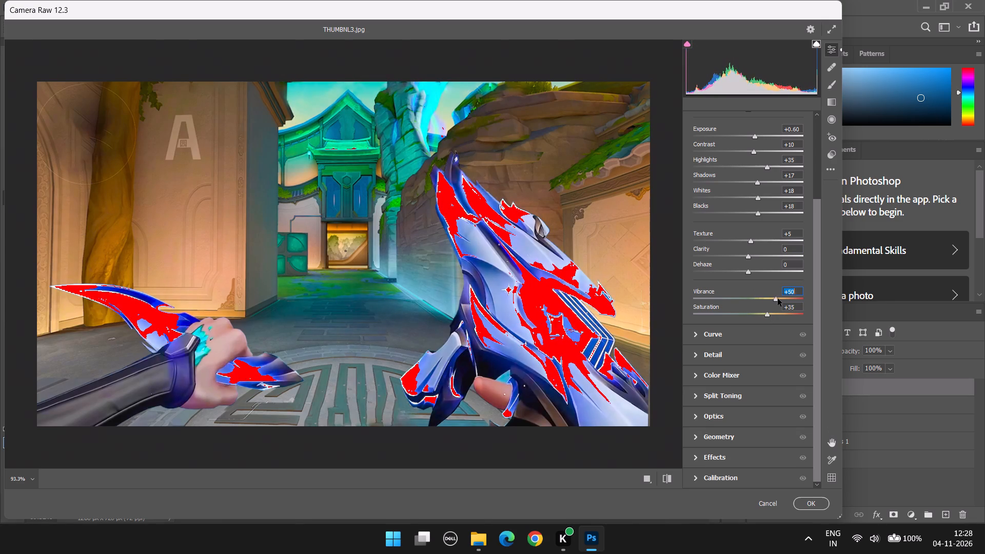
pyautogui.moveTo(778, 299); pyautogui.dragTo(775, 296)
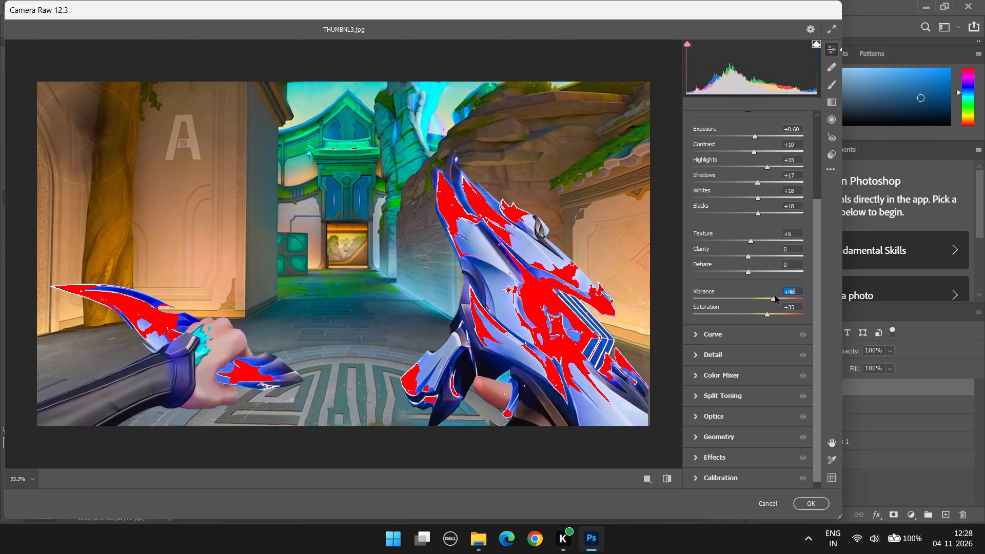
pyautogui.moveTo(775, 296); pyautogui.dragTo(771, 297)
# Shape the parametric tone curve with Highlights +19, Lights +5, Darks +1 and Shadows -1.
pyautogui.scroll(-2, 766, 287)
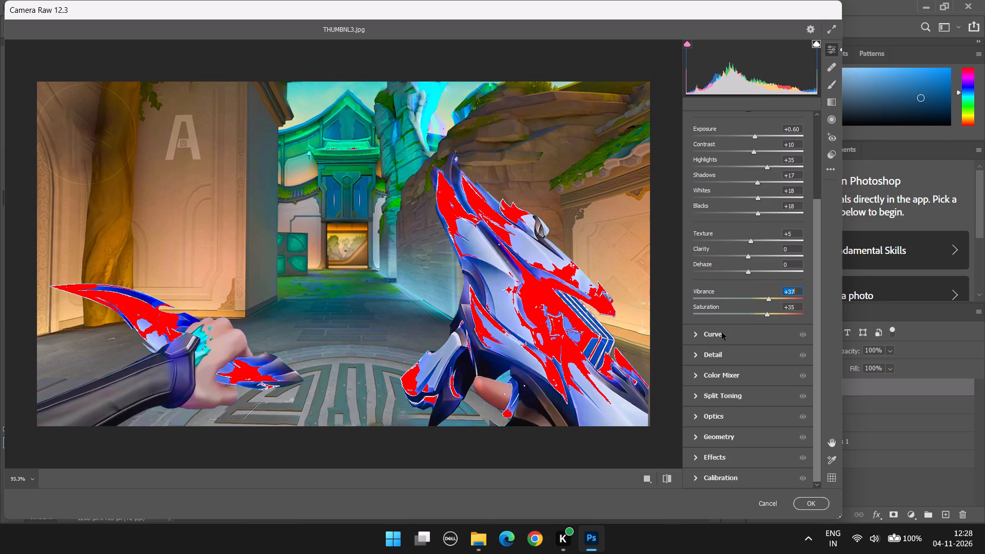
pyautogui.click(705, 337)
pyautogui.scroll(-2, 770, 306)
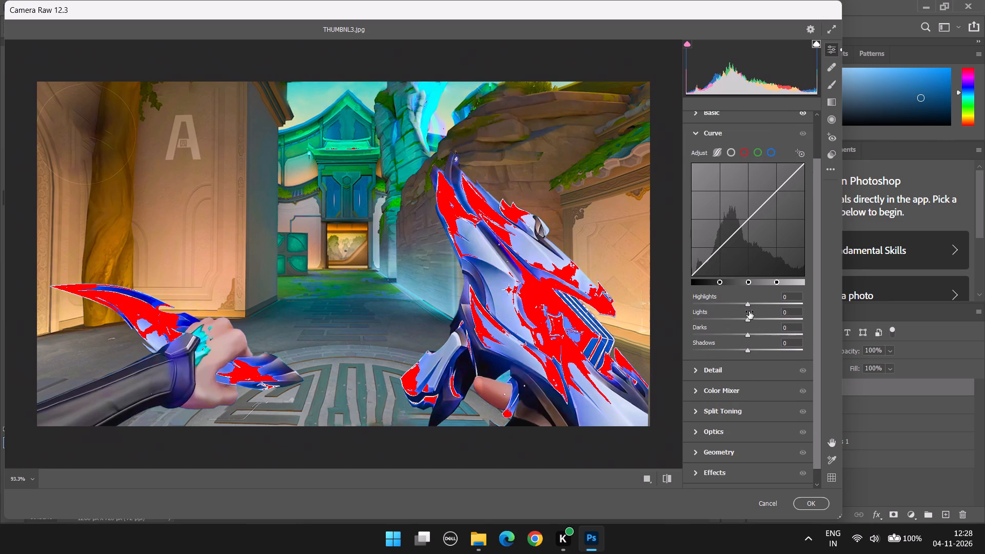
pyautogui.moveTo(747, 306); pyautogui.dragTo(726, 303)
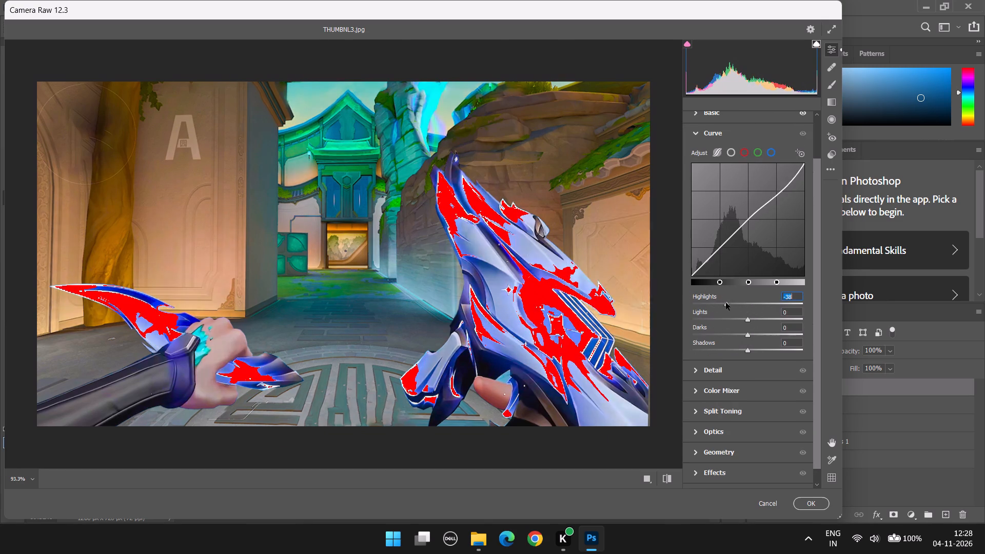
pyautogui.moveTo(726, 303); pyautogui.dragTo(755, 298)
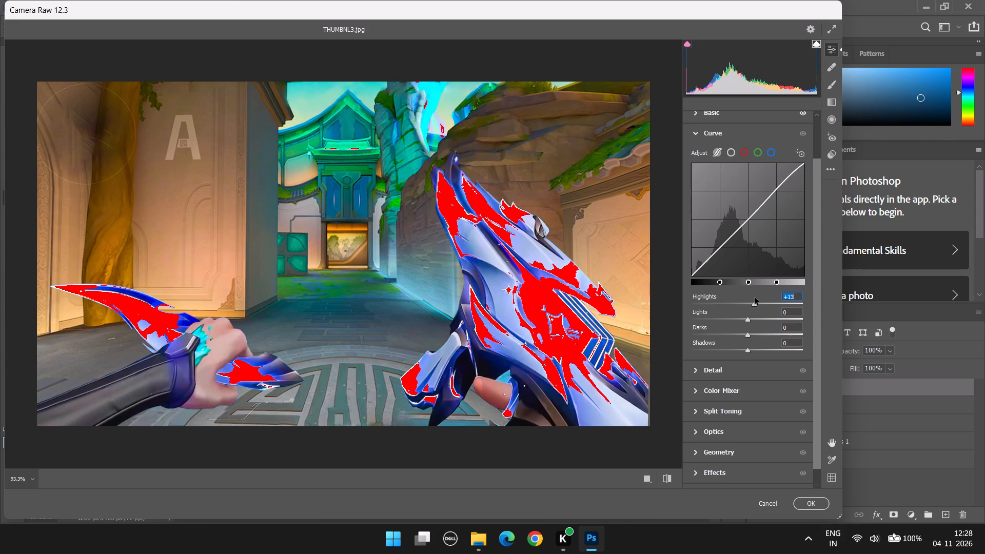
pyautogui.moveTo(755, 298); pyautogui.dragTo(757, 298)
pyautogui.click(748, 318)
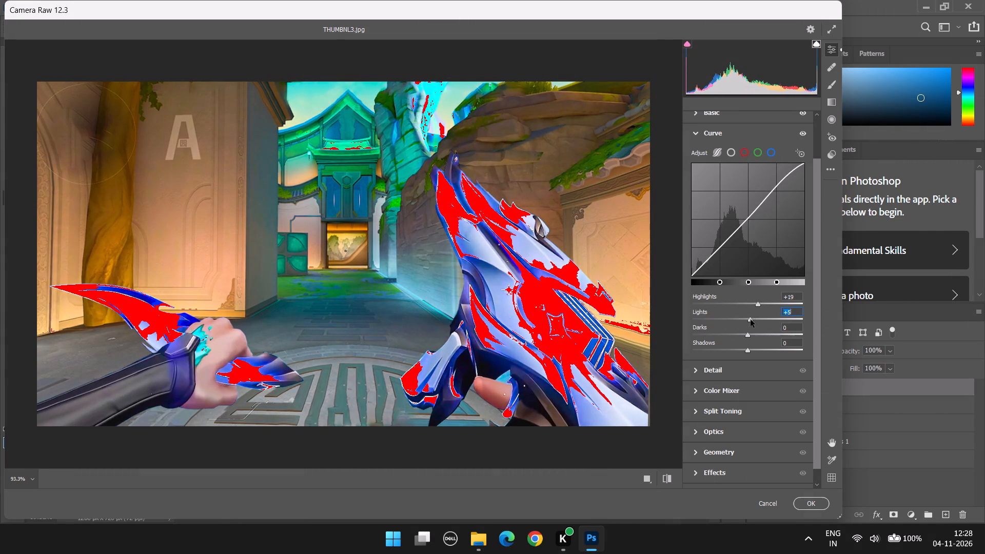
pyautogui.click(745, 335)
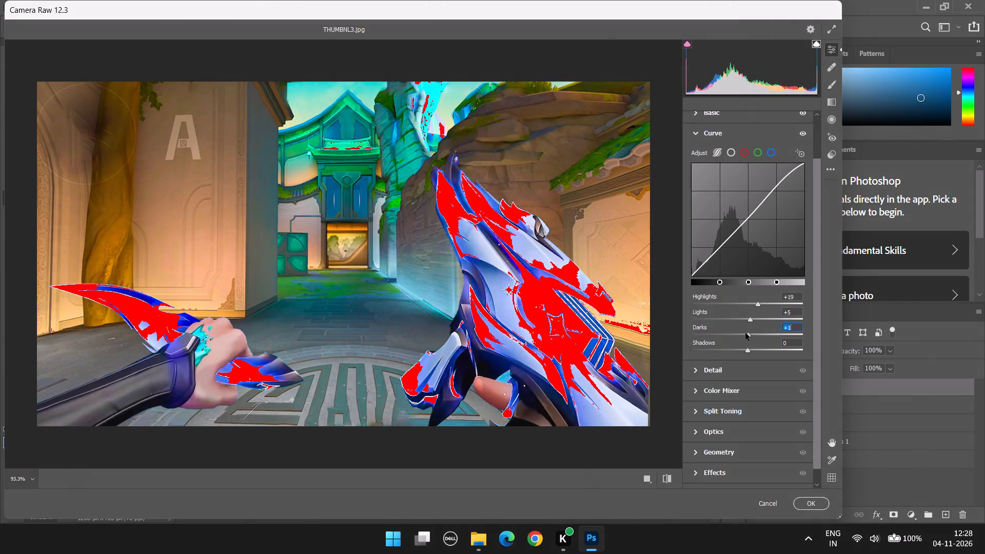
pyautogui.click(747, 351)
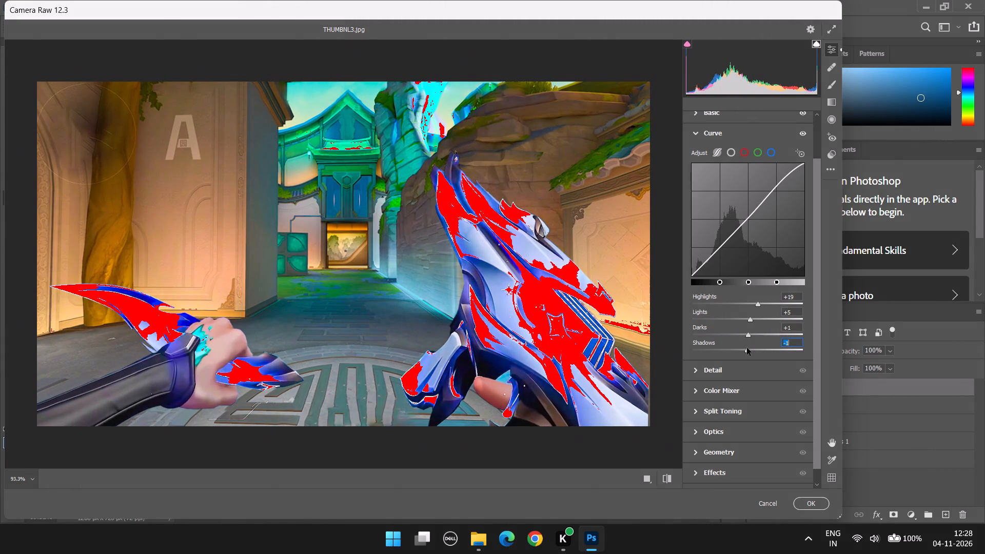
# Set the Detail Sharpening amount to 95.
pyautogui.scroll(-1, 762, 342)
pyautogui.click(716, 363)
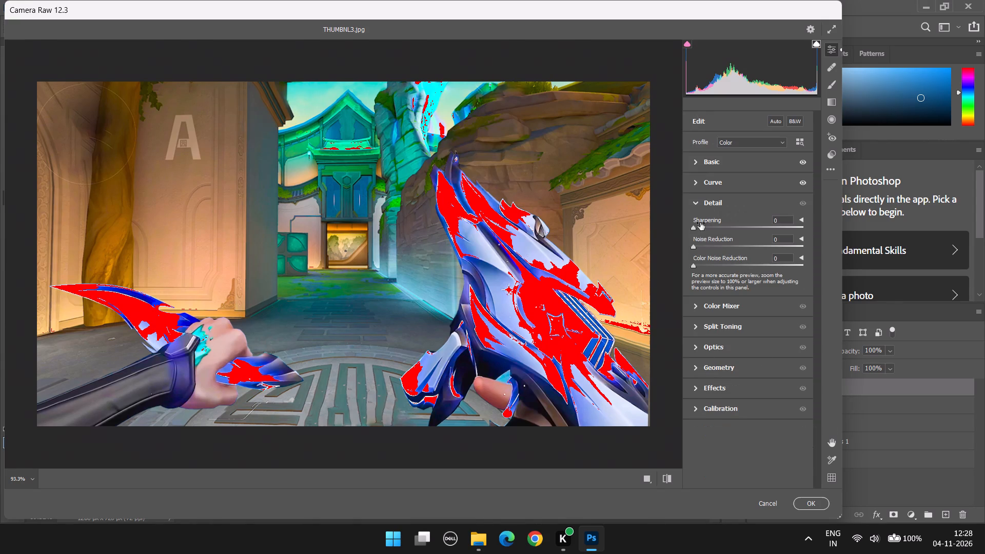
pyautogui.moveTo(708, 228); pyautogui.dragTo(762, 233)
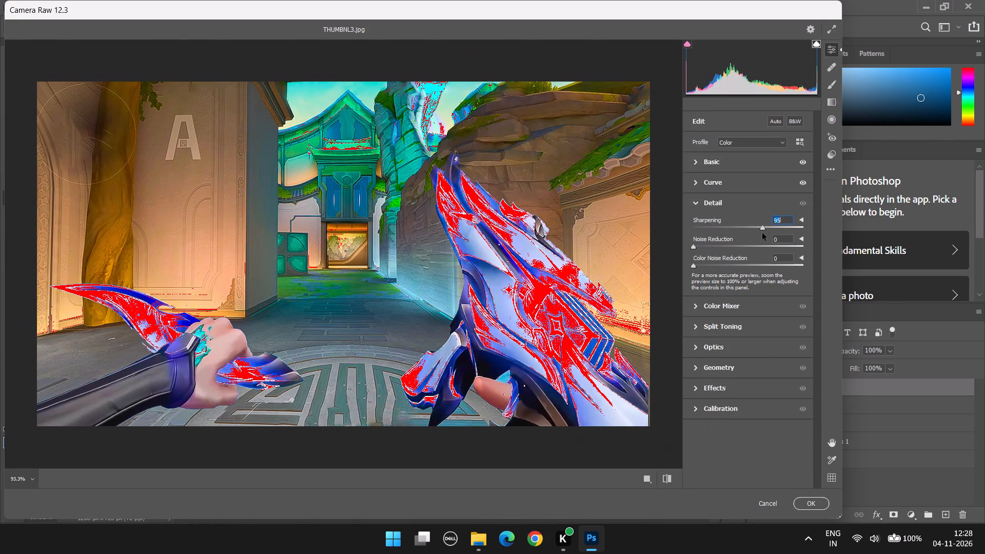
# Set the Detail Sharpening to 64 and Noise Reduction to 40.
pyautogui.moveTo(762, 233); pyautogui.dragTo(744, 232)
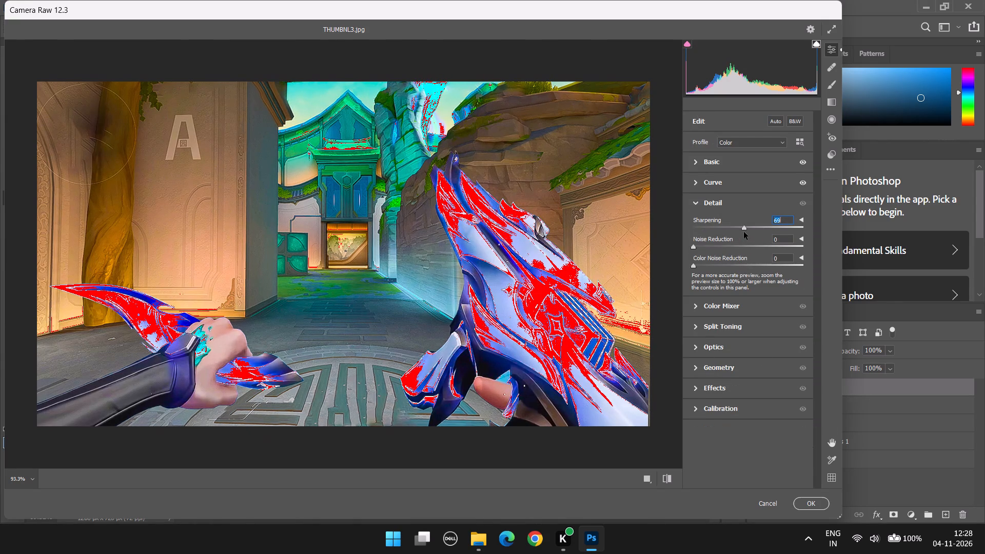
pyautogui.moveTo(744, 232); pyautogui.dragTo(740, 232)
pyautogui.click(721, 246)
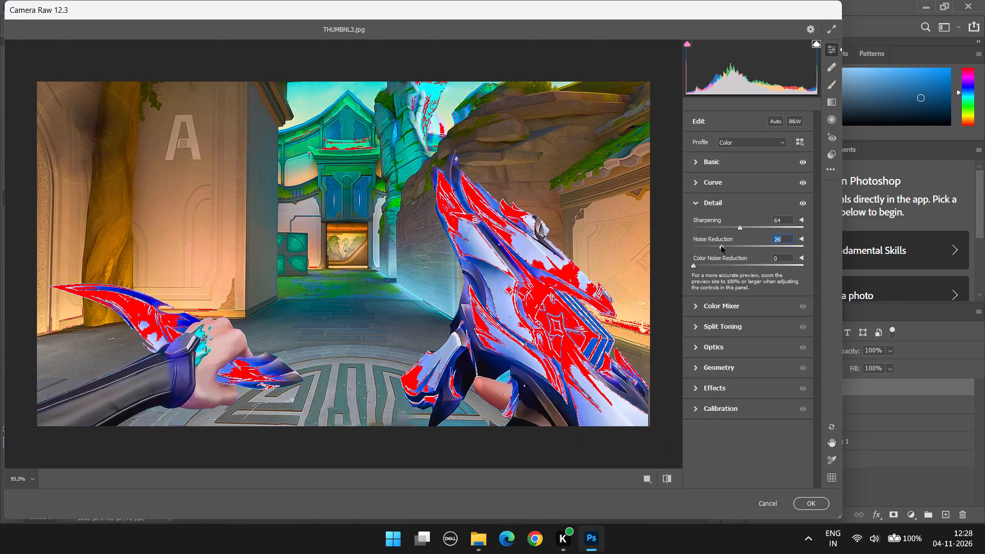
pyautogui.moveTo(721, 248); pyautogui.dragTo(739, 251)
pyautogui.click(754, 244)
pyautogui.click(757, 244)
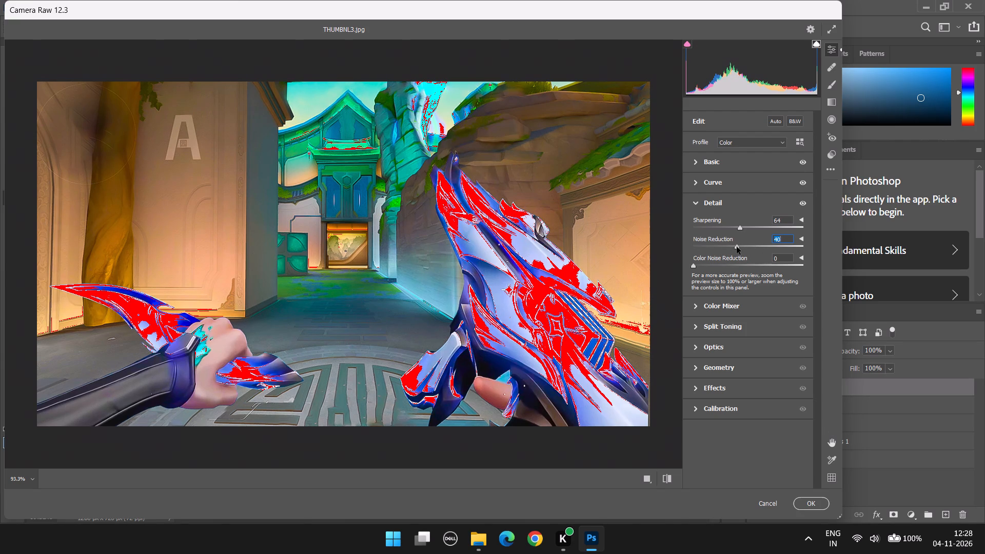
pyautogui.click(737, 247)
# Add Color Noise Reduction to the image, trying several strengths in the Detail settings.
pyautogui.click(716, 266)
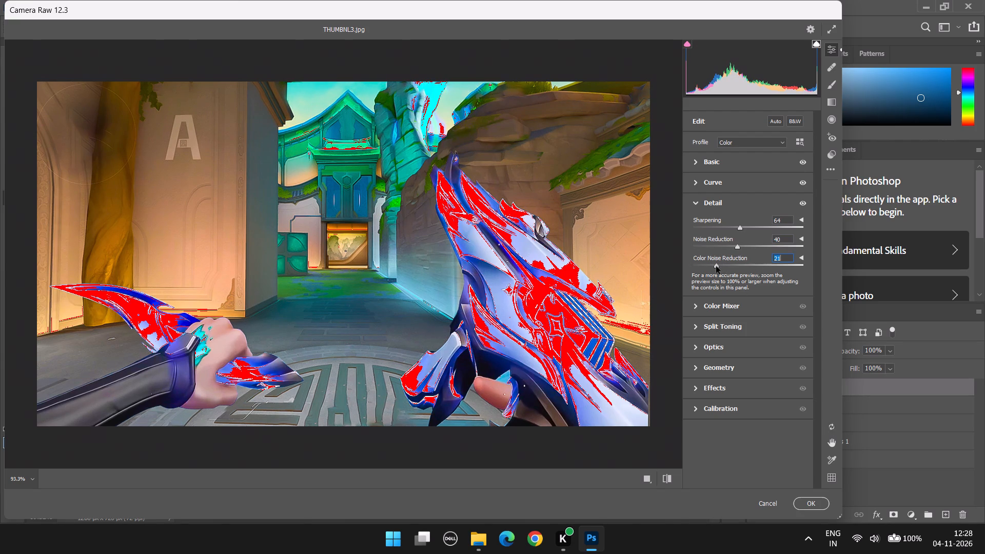
pyautogui.click(716, 266)
pyautogui.click(749, 262)
pyautogui.click(750, 262)
pyautogui.click(737, 267)
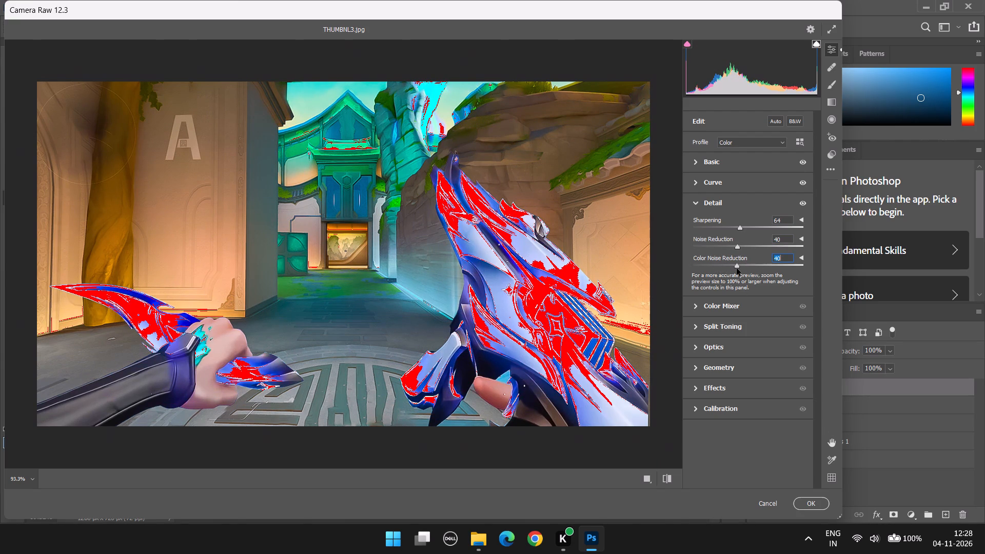
pyautogui.moveTo(737, 268); pyautogui.dragTo(697, 265)
pyautogui.click(716, 264)
pyautogui.moveTo(718, 264); pyautogui.dragTo(720, 264)
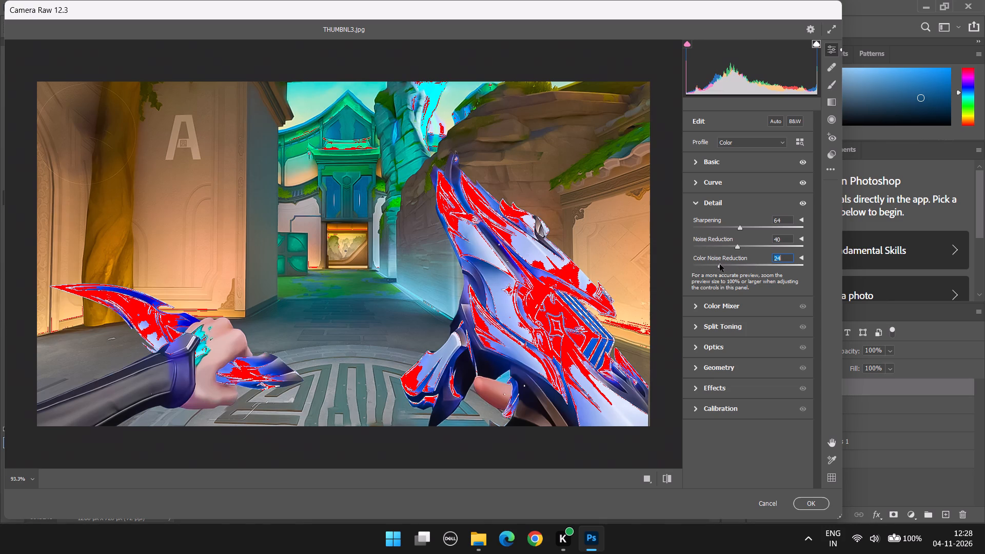
pyautogui.moveTo(720, 264); pyautogui.dragTo(722, 269)
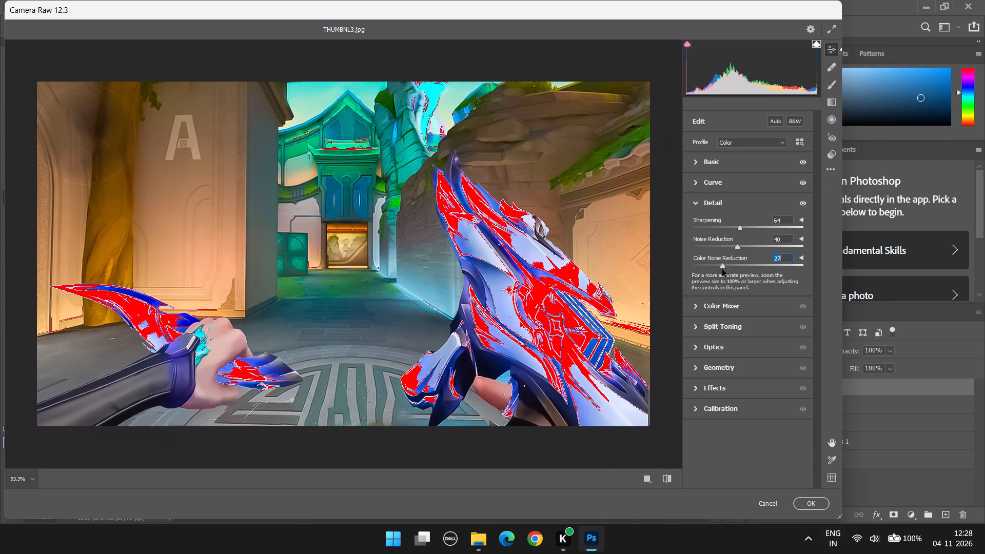
pyautogui.moveTo(722, 269); pyautogui.dragTo(746, 269)
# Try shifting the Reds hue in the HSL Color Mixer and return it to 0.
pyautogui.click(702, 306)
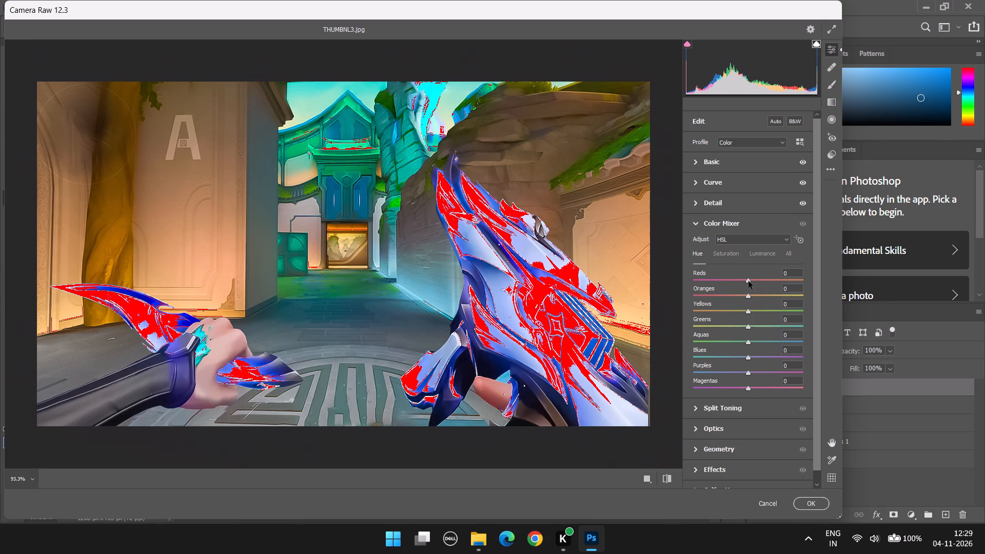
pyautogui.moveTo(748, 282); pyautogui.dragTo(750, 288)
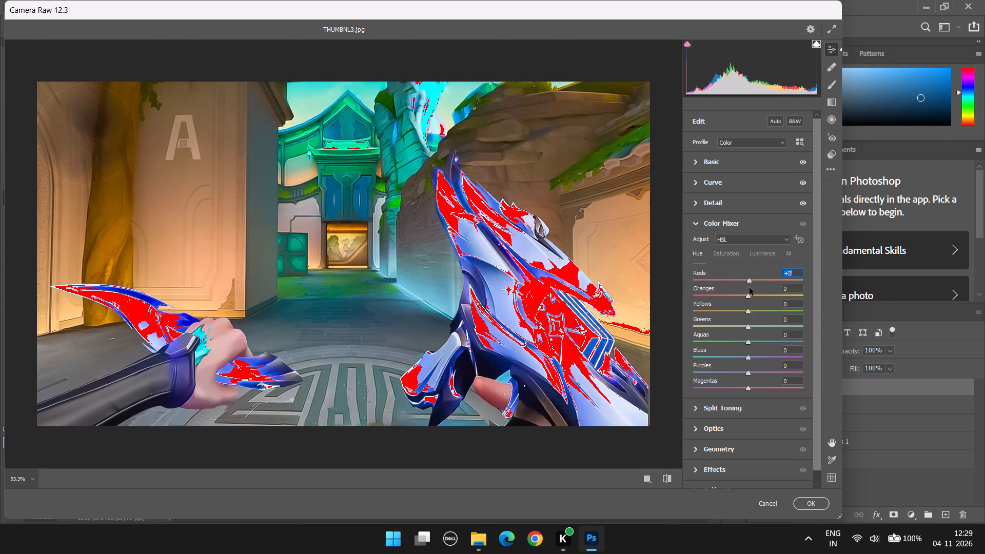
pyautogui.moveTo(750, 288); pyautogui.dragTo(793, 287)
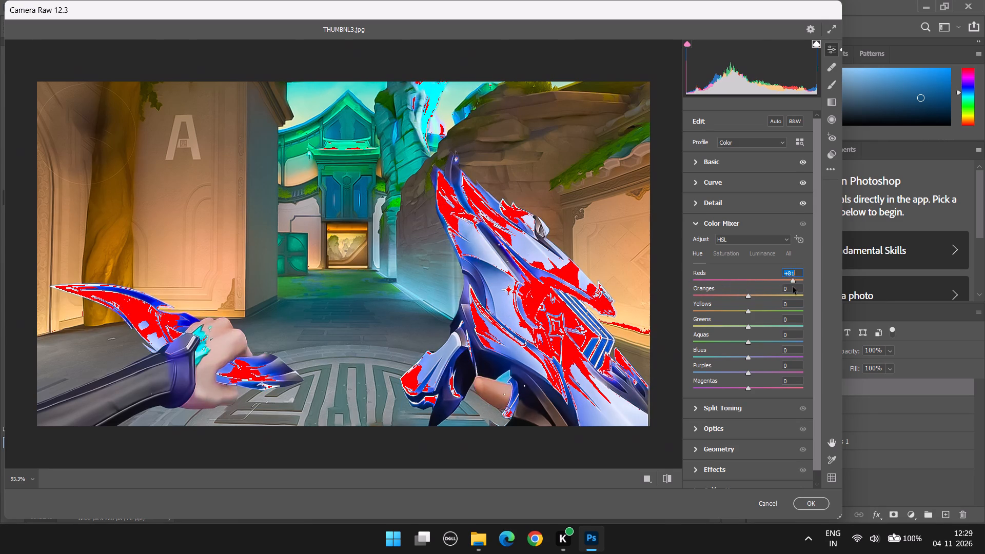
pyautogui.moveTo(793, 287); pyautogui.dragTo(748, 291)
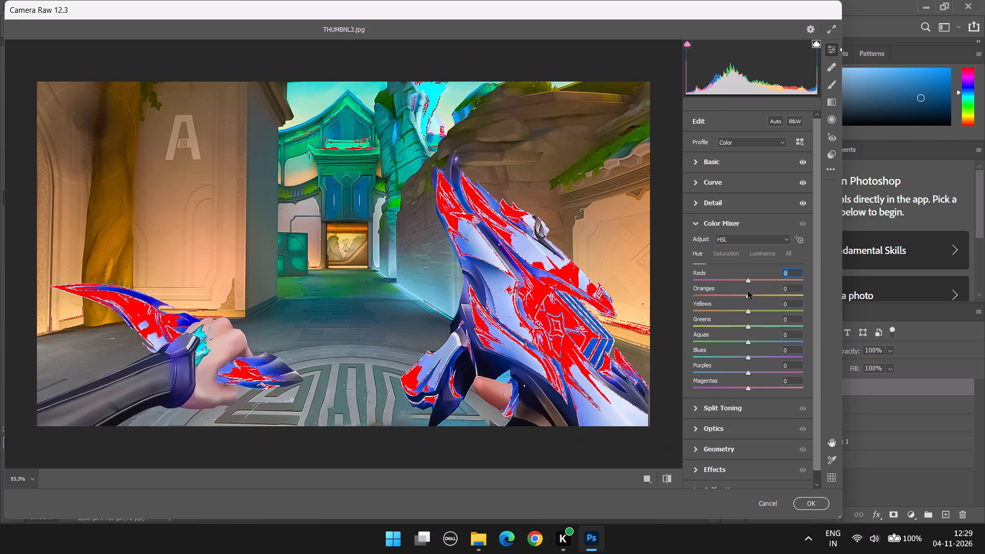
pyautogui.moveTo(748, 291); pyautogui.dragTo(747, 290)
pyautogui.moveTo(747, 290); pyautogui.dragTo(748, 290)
# Shift the Greens hue to +63 and the Aquas hue to +1 in the Color Mixer.
pyautogui.moveTo(748, 326); pyautogui.dragTo(774, 326)
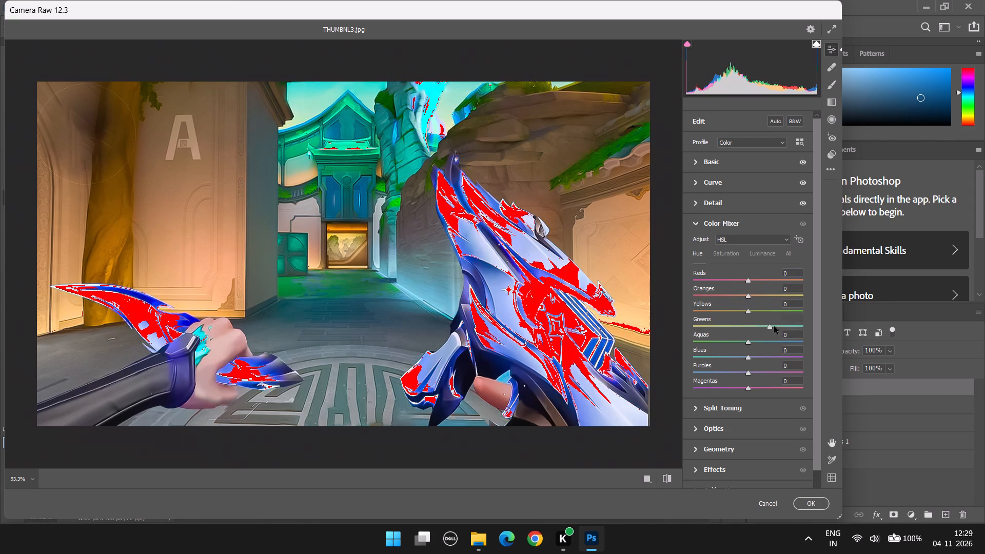
pyautogui.moveTo(774, 326); pyautogui.dragTo(723, 329)
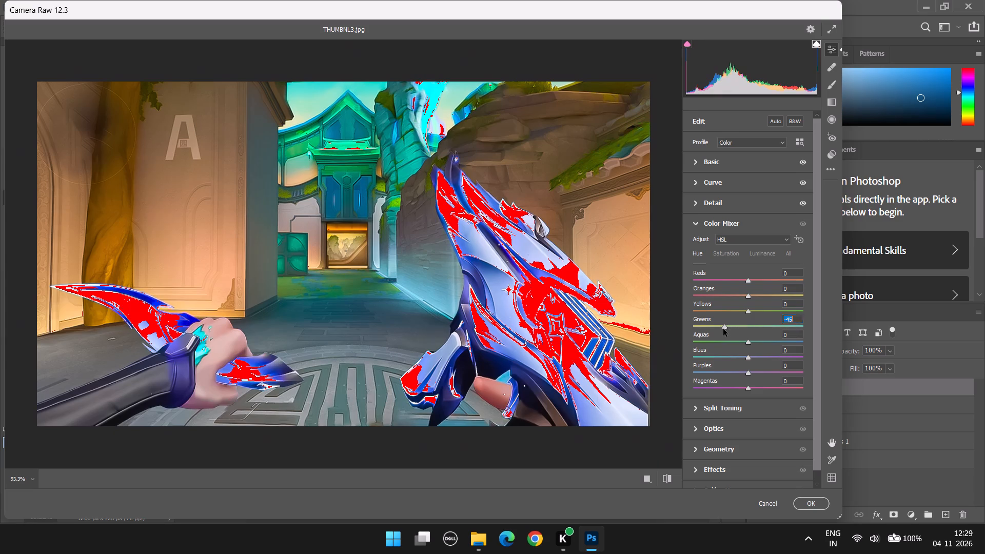
pyautogui.moveTo(723, 329); pyautogui.dragTo(767, 329)
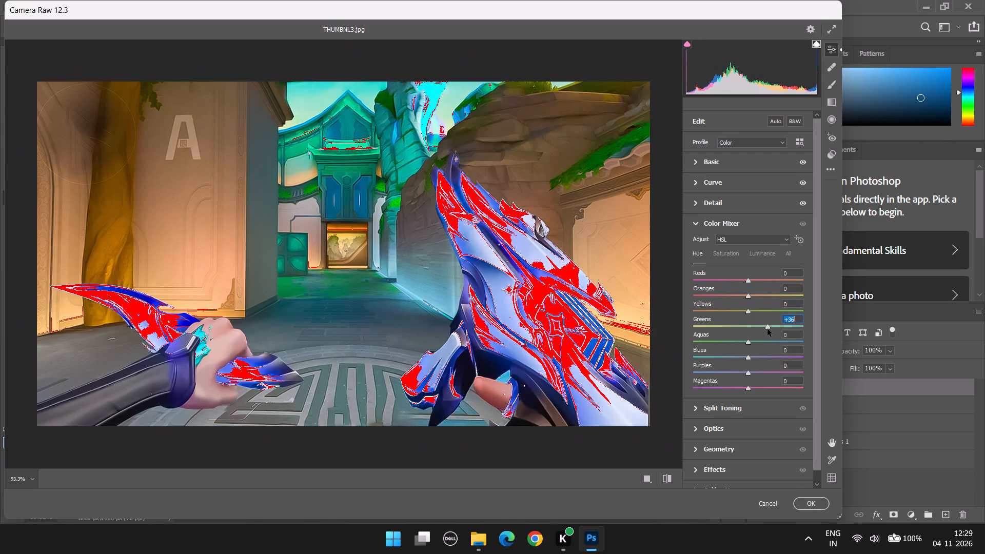
pyautogui.moveTo(767, 329); pyautogui.dragTo(782, 327)
pyautogui.click(752, 343)
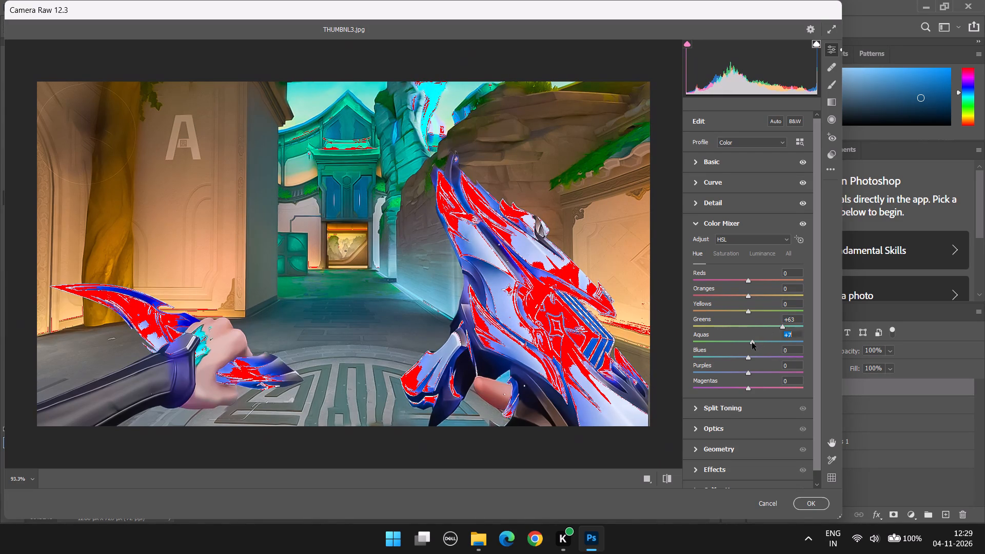
pyautogui.click(752, 343)
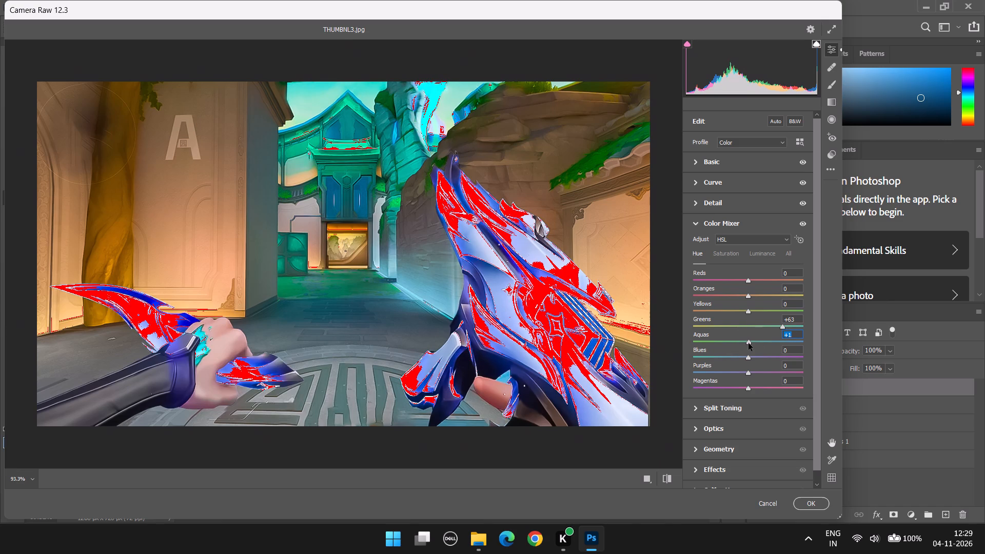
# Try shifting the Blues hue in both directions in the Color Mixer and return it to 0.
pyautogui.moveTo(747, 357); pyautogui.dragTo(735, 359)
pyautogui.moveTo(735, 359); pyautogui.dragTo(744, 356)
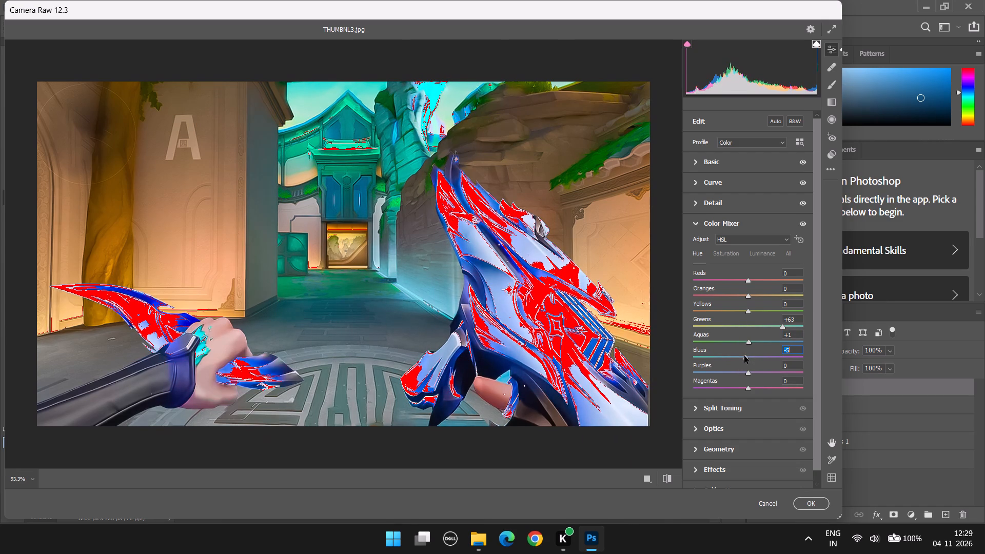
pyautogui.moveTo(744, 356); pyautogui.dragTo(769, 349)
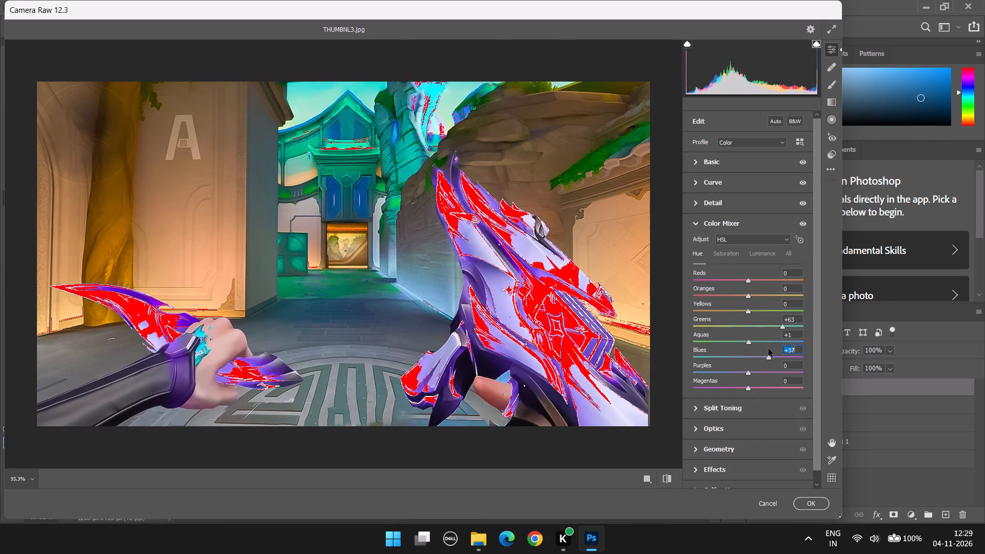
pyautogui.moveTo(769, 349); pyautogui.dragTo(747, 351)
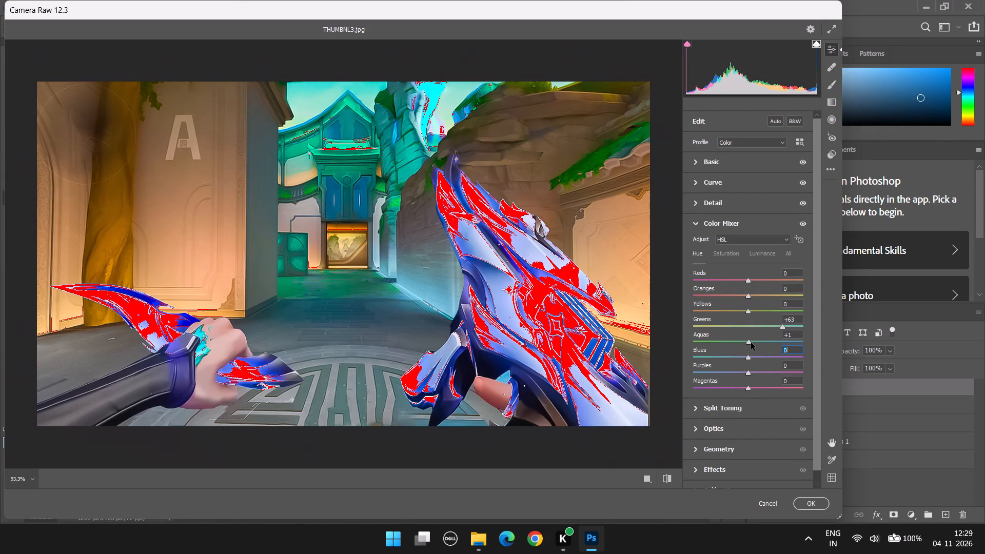
# Set the Oranges hue to +7 in the Color Mixer.
pyautogui.click(746, 295)
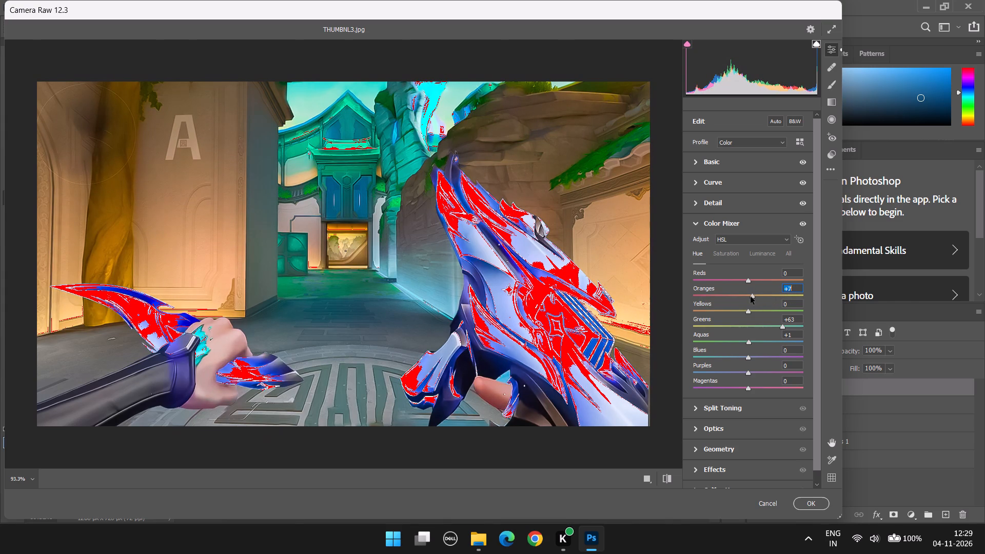
# Set the Effects Vignetting to -6 and apply the Camera Raw grading to the layer.
pyautogui.scroll(-4, 764, 373)
pyautogui.click(709, 402)
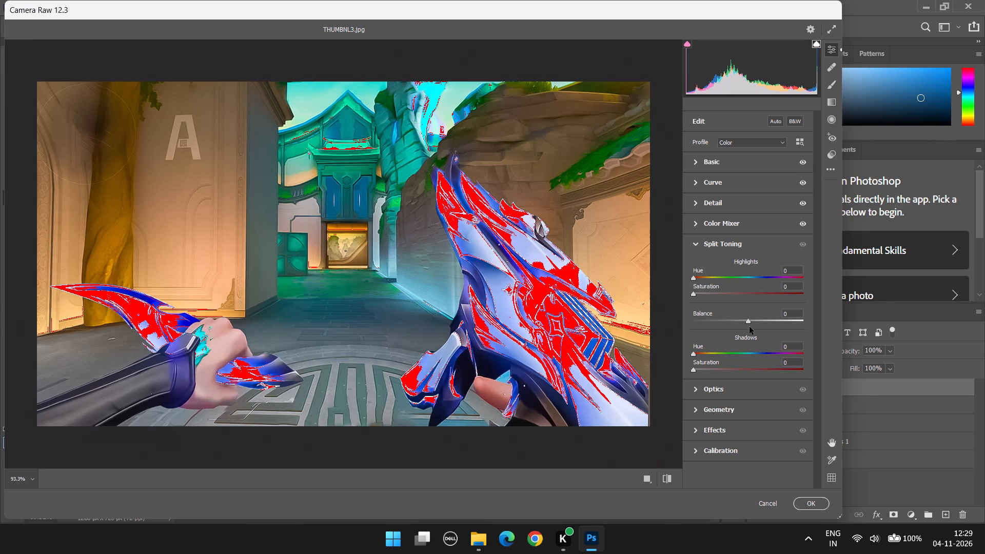
pyautogui.click(703, 391)
pyautogui.click(706, 381)
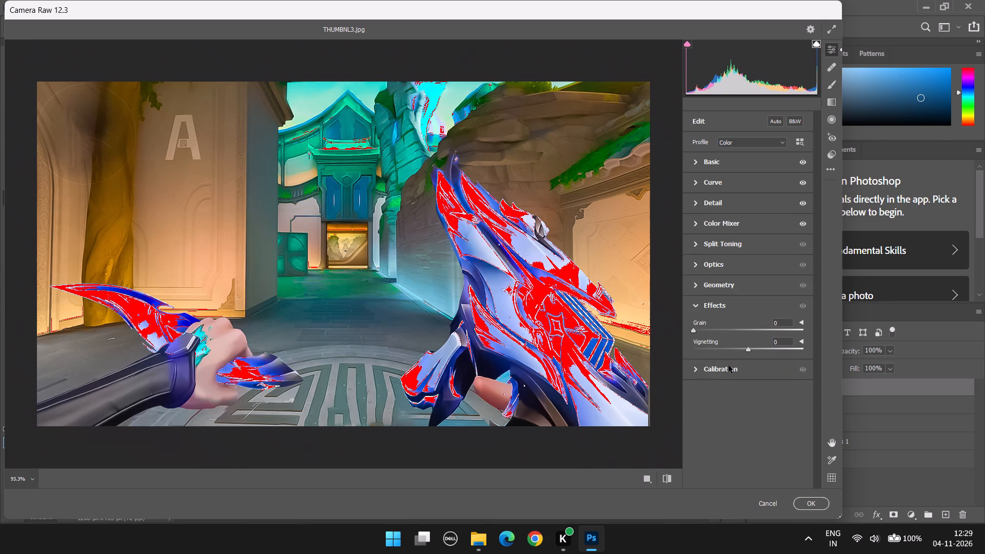
pyautogui.click(750, 348)
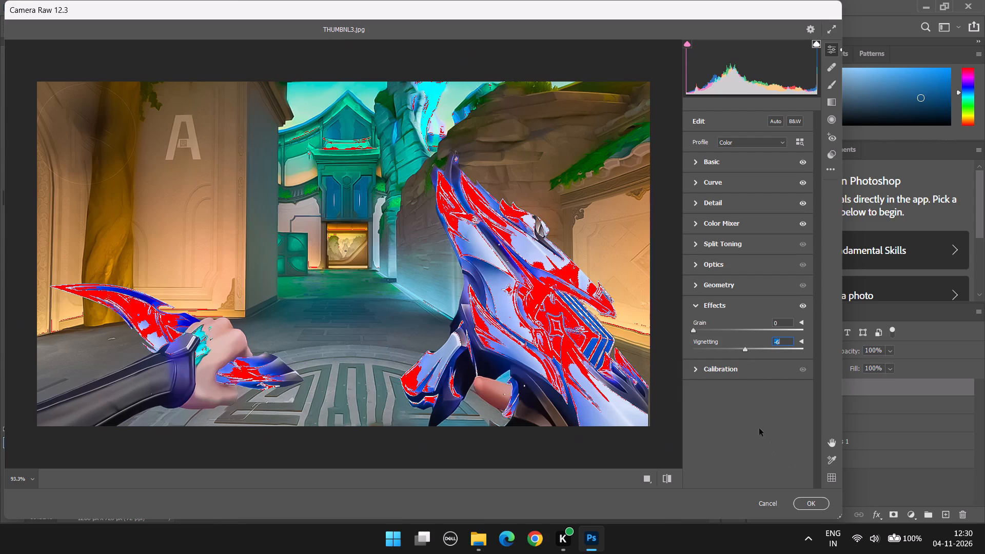
pyautogui.click(810, 504)
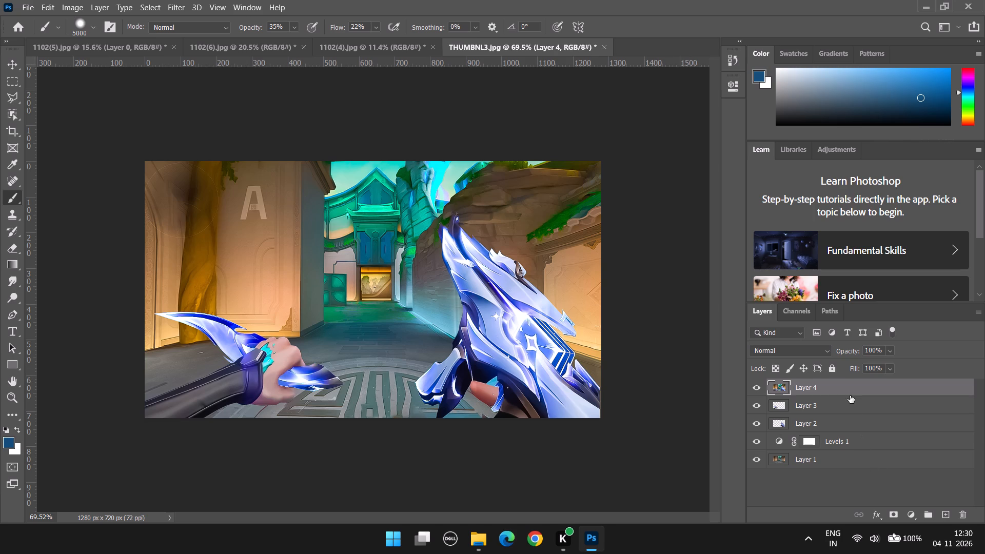
# Add a Color Lookup adjustment layer above Layer 4 with the 3Strip.look 3DLUT file.
pyautogui.click(914, 515)
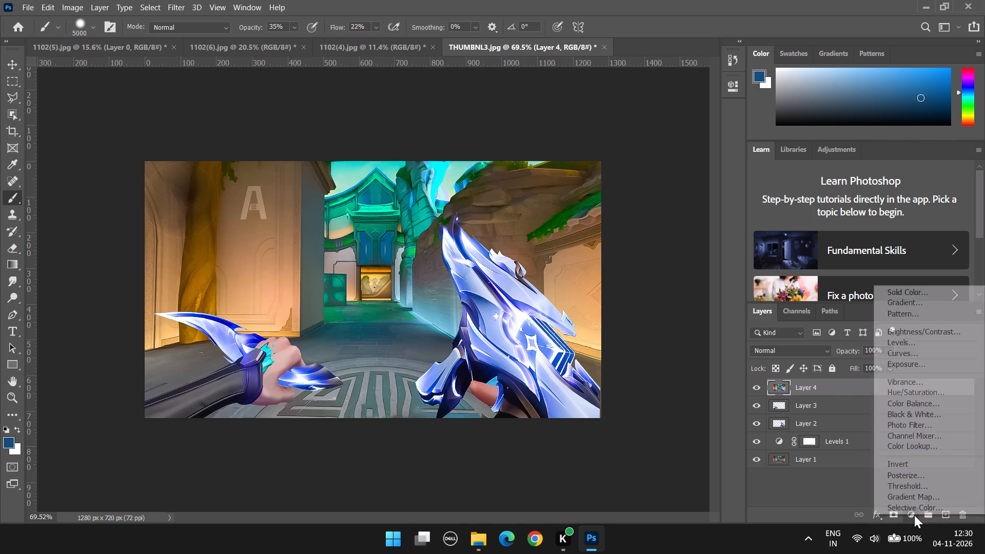
pyautogui.click(910, 448)
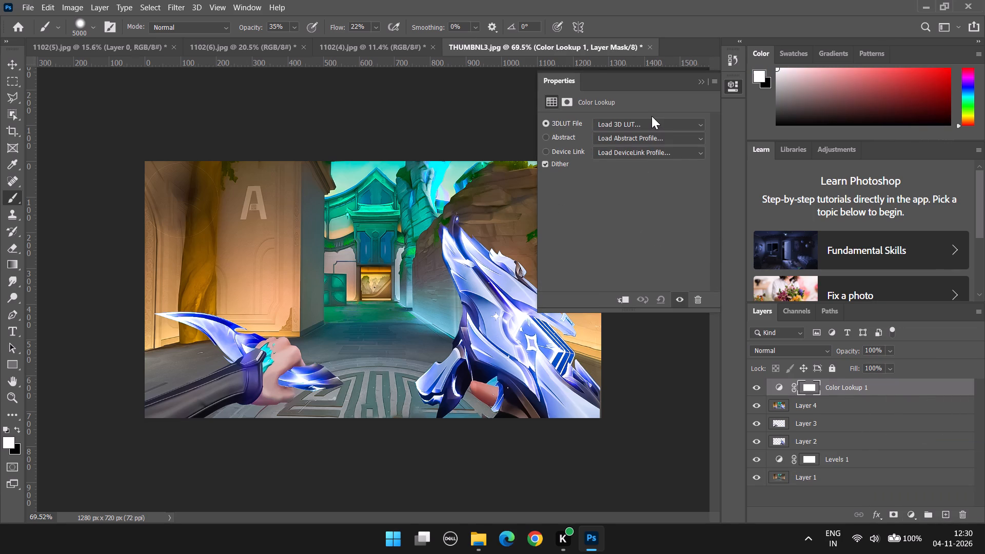
pyautogui.click(652, 116)
pyautogui.click(639, 128)
pyautogui.click(634, 171)
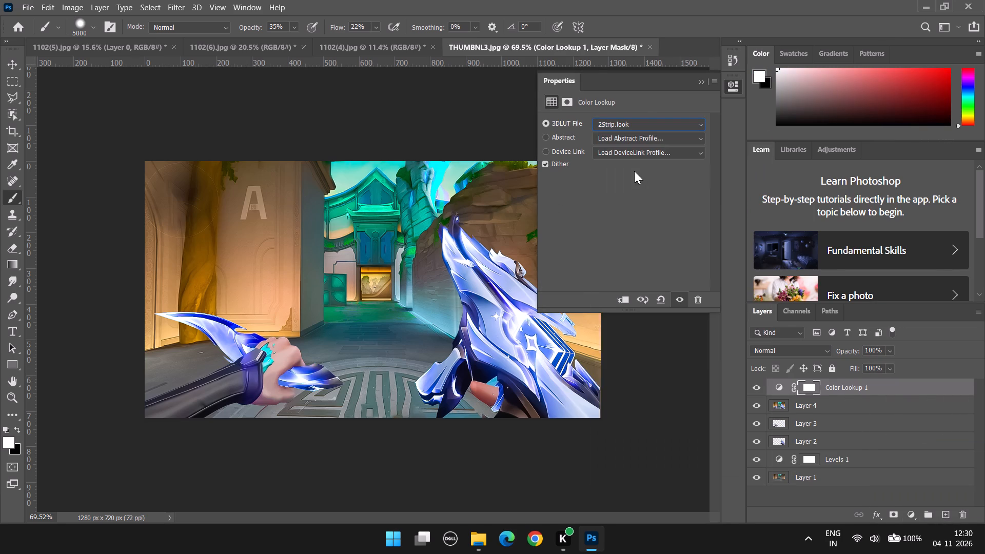
pyautogui.press('Down')
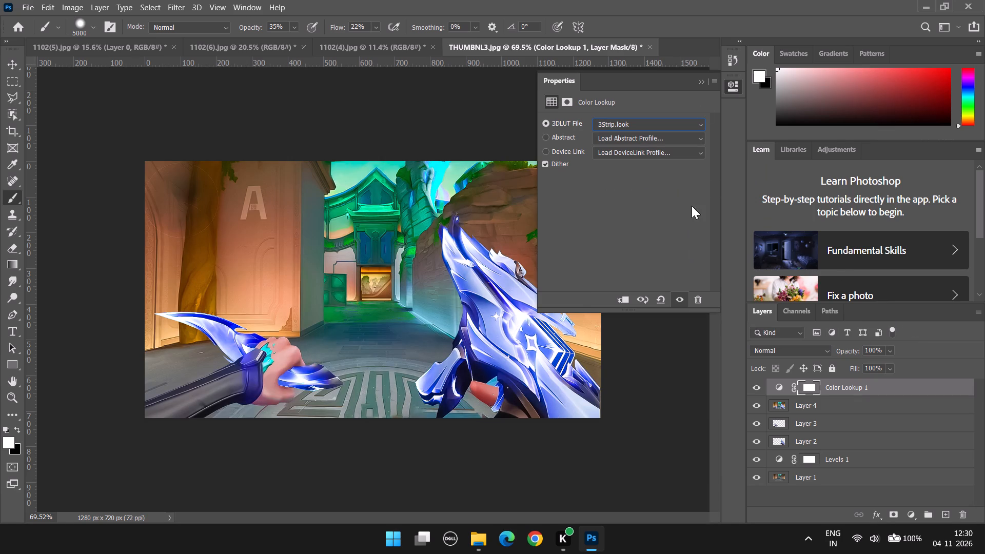
pyautogui.press('Return')
pyautogui.click(704, 79)
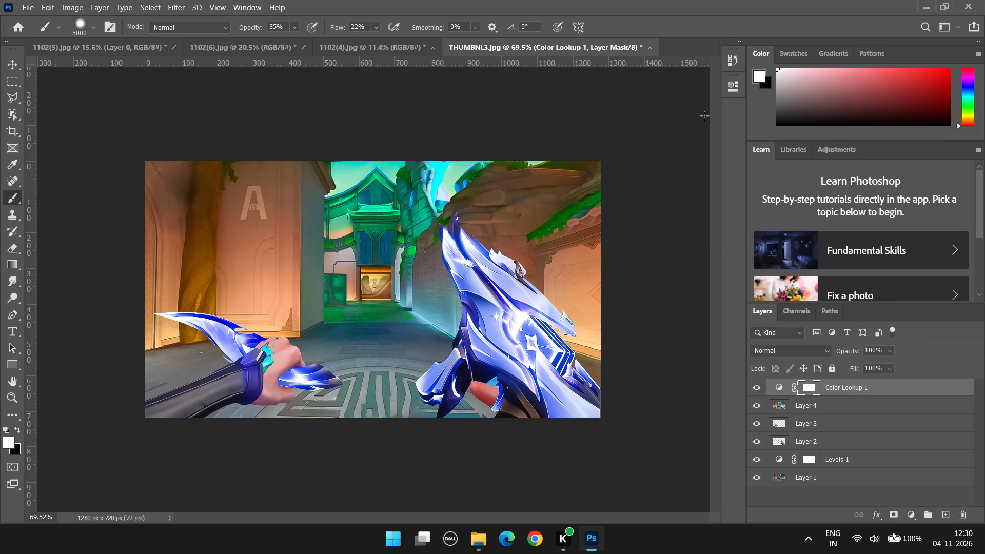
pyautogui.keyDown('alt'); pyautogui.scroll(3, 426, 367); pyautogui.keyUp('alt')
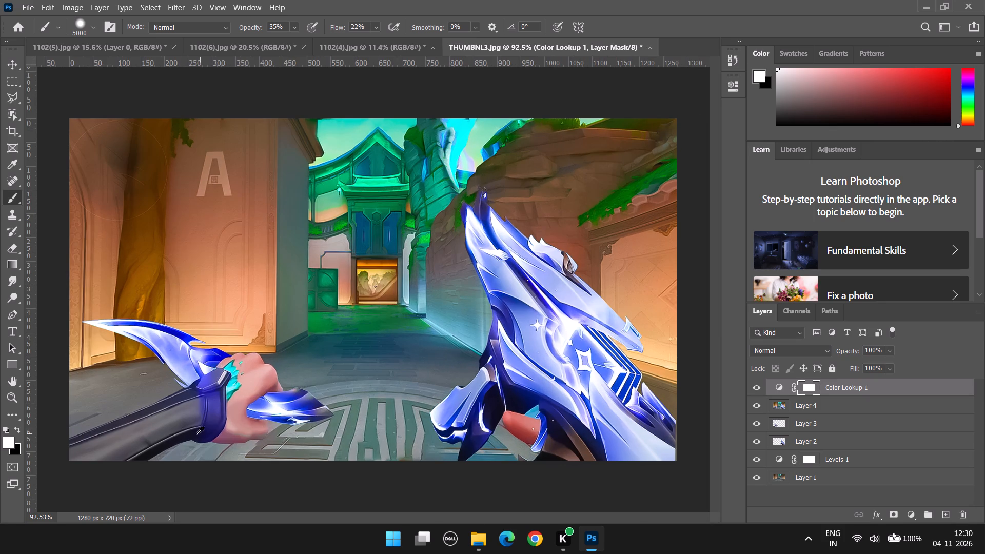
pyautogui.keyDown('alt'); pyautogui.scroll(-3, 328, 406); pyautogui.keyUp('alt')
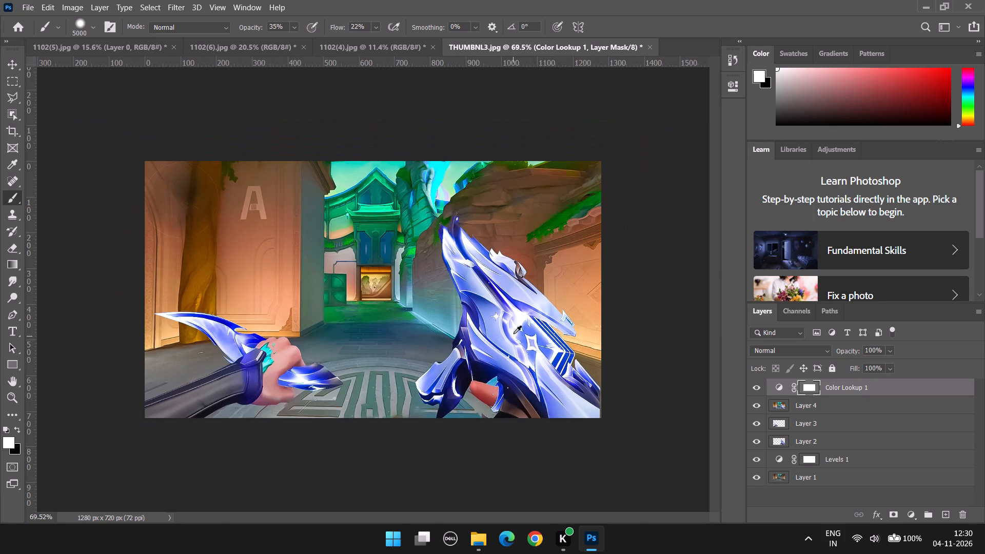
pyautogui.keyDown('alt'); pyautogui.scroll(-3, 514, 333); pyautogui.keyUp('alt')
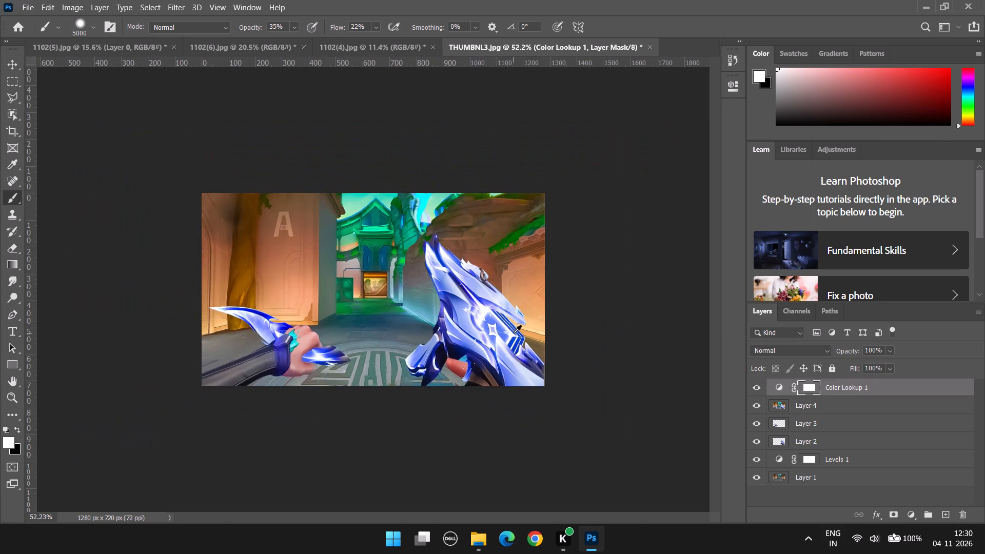
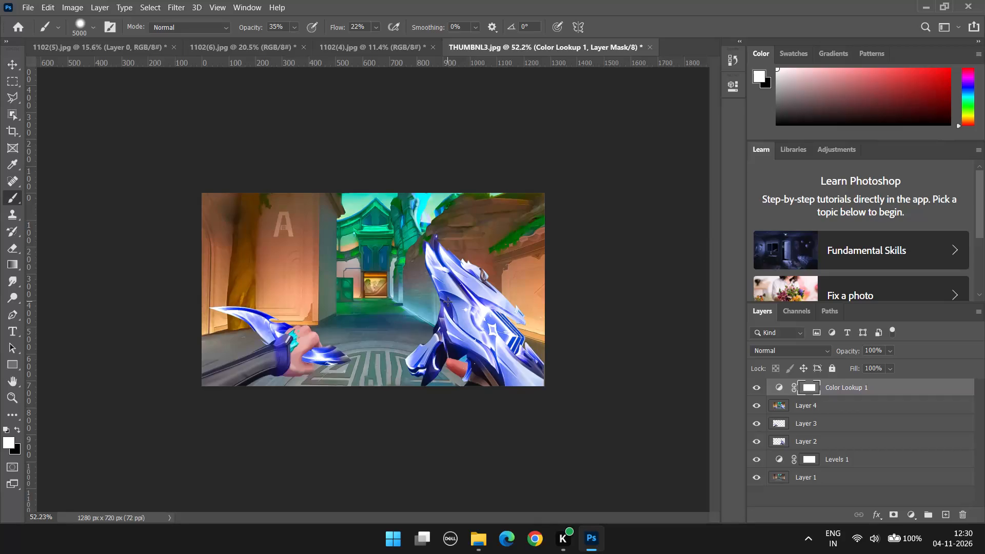
# Examine the graded thumbnail as a whole and up close, including the knife arm, gun and background.
pyautogui.keyDown('alt'); pyautogui.scroll(3, 291, 189); pyautogui.keyUp('alt')
pyautogui.keyDown('alt'); pyautogui.scroll(1, 369, 222); pyautogui.keyUp('alt')
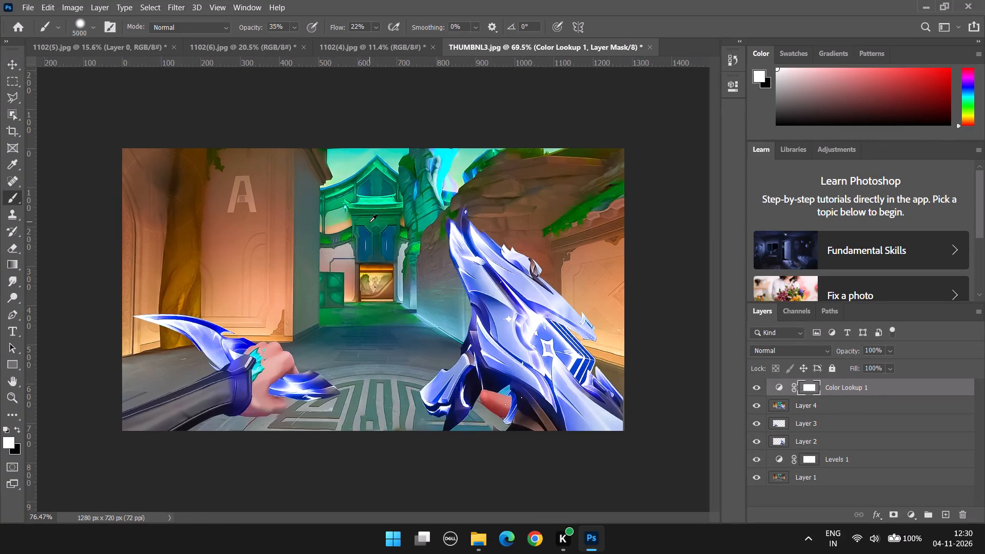
pyautogui.keyDown('alt'); pyautogui.scroll(-3, 369, 222); pyautogui.keyUp('alt')
pyautogui.keyDown('alt'); pyautogui.scroll(3, 374, 231); pyautogui.keyUp('alt')
pyautogui.keyDown('alt'); pyautogui.scroll(-7, 421, 240); pyautogui.keyUp('alt')
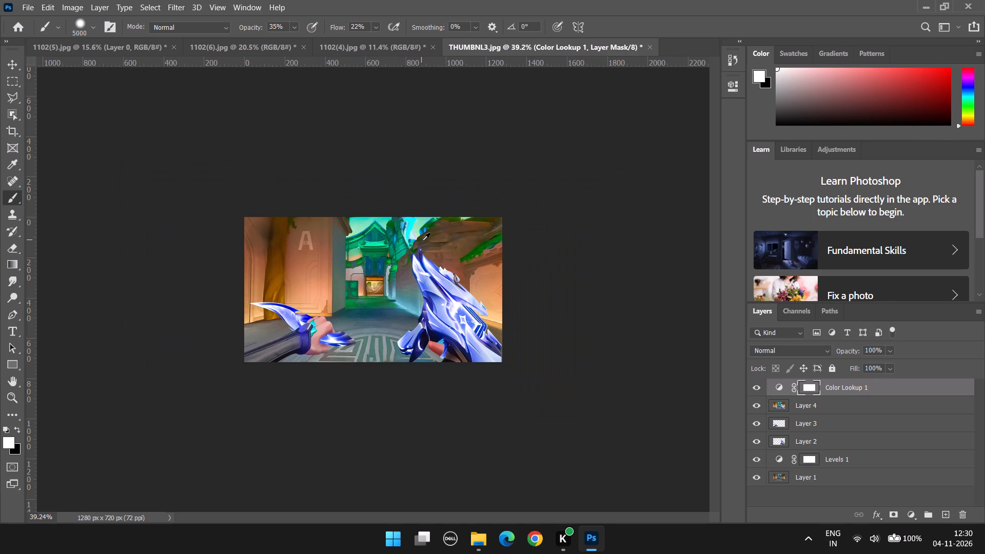
pyautogui.keyDown('alt'); pyautogui.scroll(4, 428, 311); pyautogui.keyUp('alt')
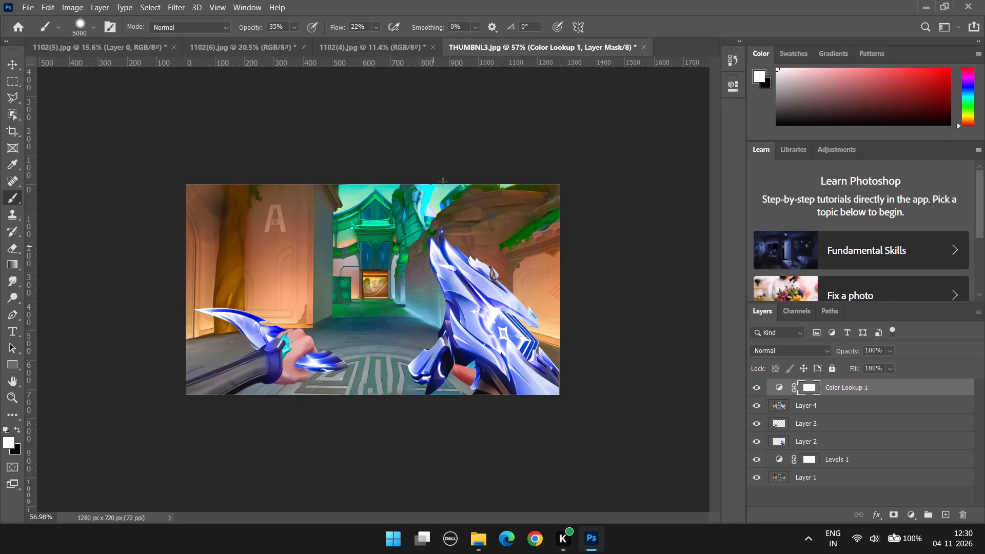
pyautogui.scroll(-3, 459, 340)
pyautogui.keyDown('alt'); pyautogui.scroll(-5, 459, 339); pyautogui.keyUp('alt')
pyautogui.keyDown('alt'); pyautogui.scroll(6, 459, 339); pyautogui.keyUp('alt')
pyautogui.keyDown('alt'); pyautogui.scroll(-1, 497, 343); pyautogui.keyUp('alt')
pyautogui.keyDown('alt'); pyautogui.scroll(5, 556, 347); pyautogui.keyUp('alt')
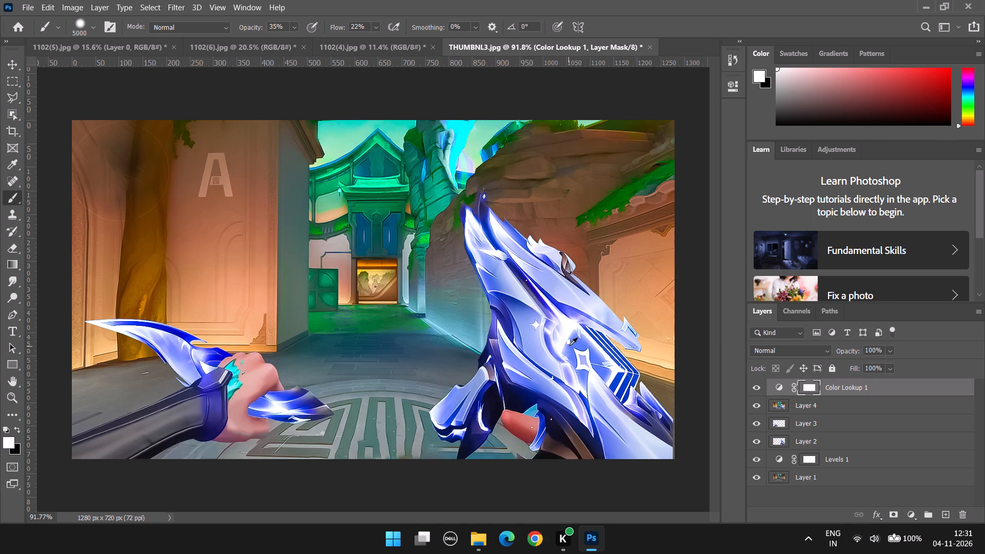
pyautogui.keyDown('alt'); pyautogui.scroll(-5, 569, 345); pyautogui.keyUp('alt')
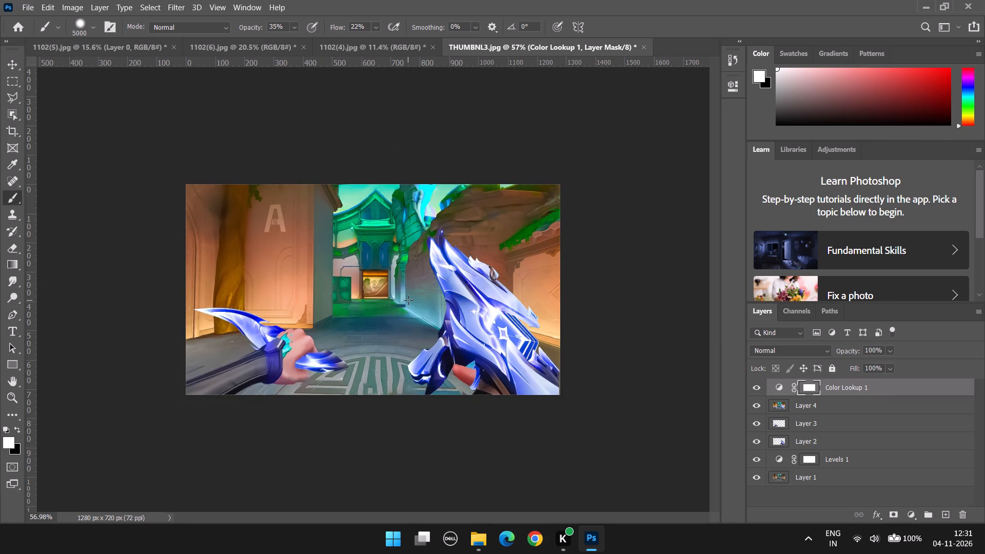
pyautogui.keyDown('alt'); pyautogui.scroll(5, 409, 298); pyautogui.keyUp('alt')
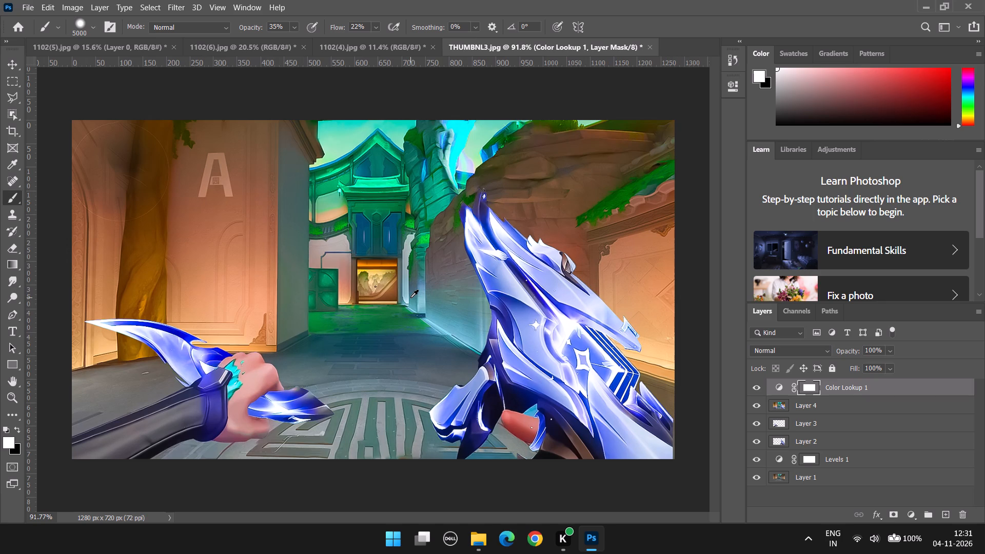
pyautogui.keyDown('alt'); pyautogui.scroll(2, 412, 295); pyautogui.keyUp('alt')
# Close the 1102(5).jpg document without saving its changes.
pyautogui.click(126, 42)
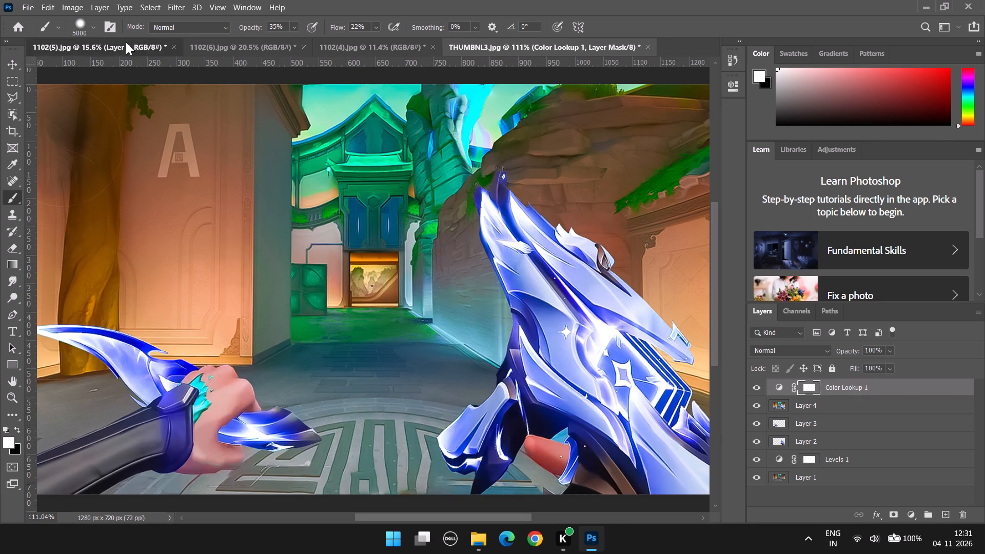
pyautogui.click(175, 47)
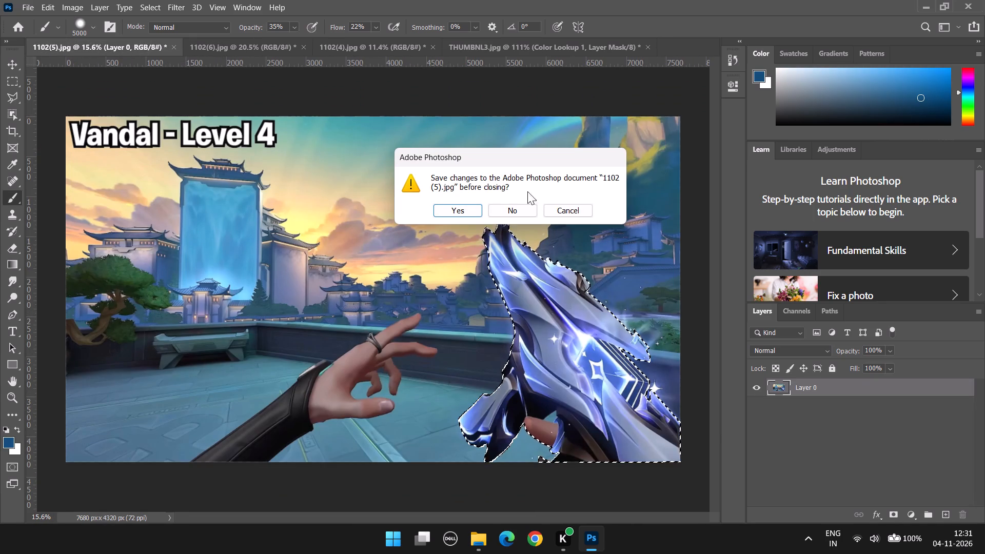
pyautogui.click(522, 208)
pyautogui.keyDown('alt'); pyautogui.scroll(-3, 390, 148); pyautogui.keyUp('alt')
# Close the 1102(6).jpg document without saving its changes and go back to the thumbnail.
pyautogui.click(248, 47)
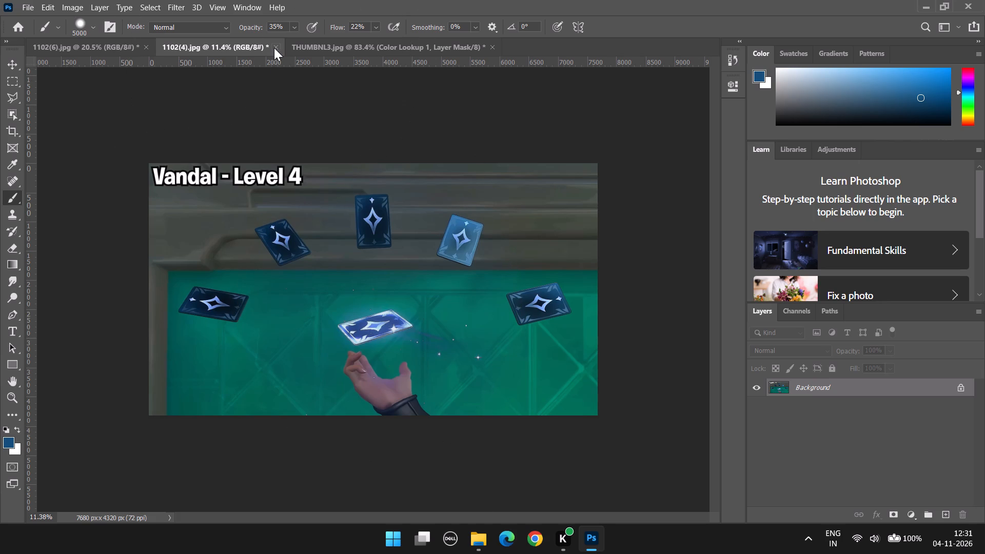
pyautogui.click(350, 48)
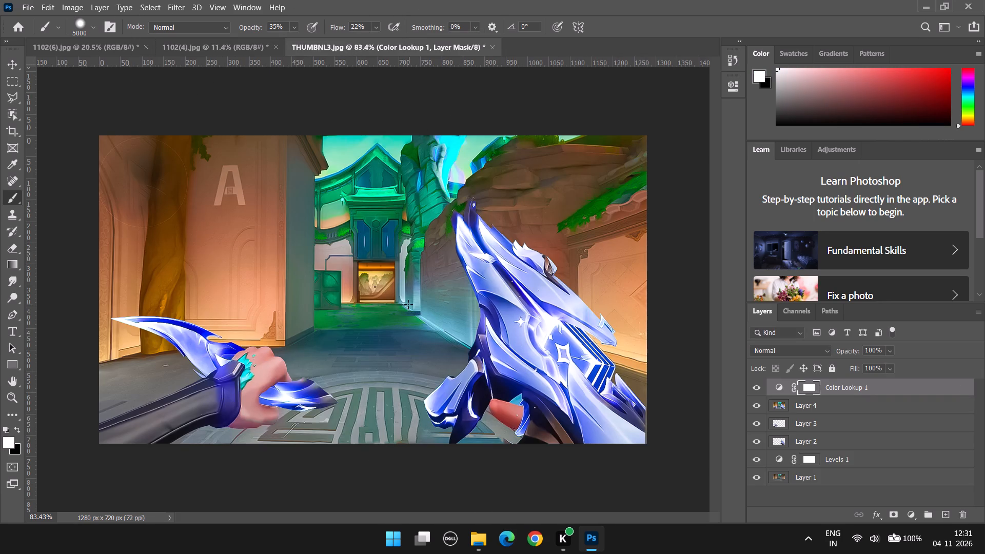
pyautogui.click(117, 43)
pyautogui.click(142, 47)
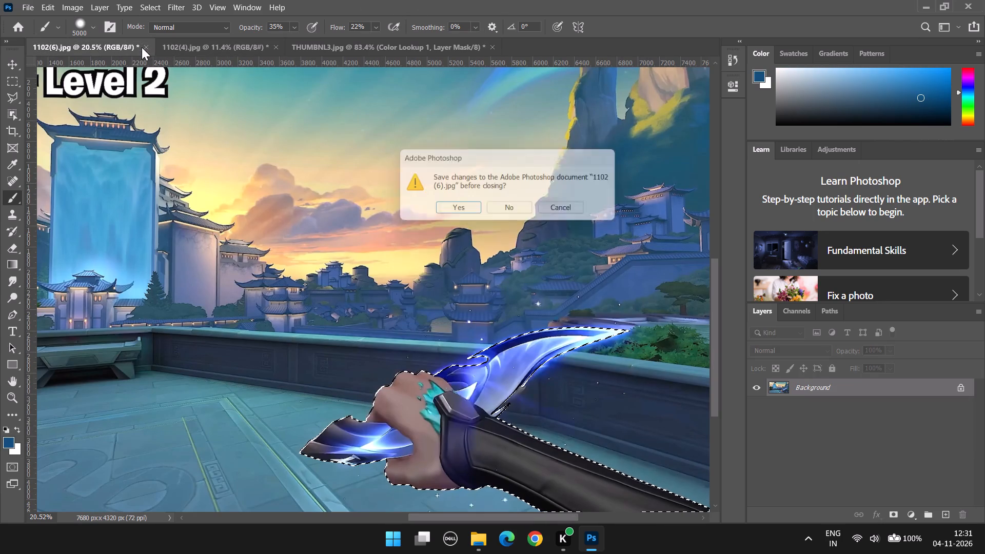
pyautogui.click(484, 206)
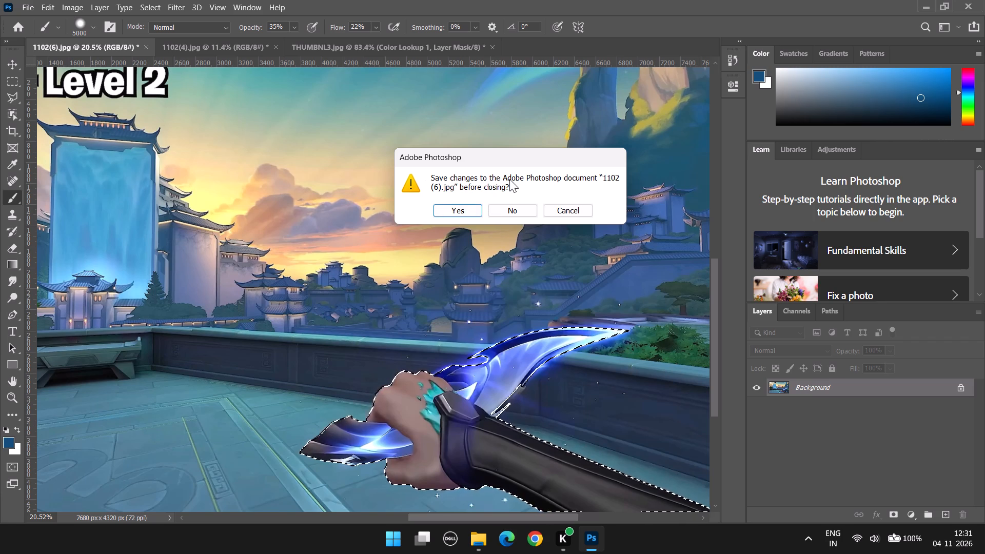
pyautogui.click(517, 217)
pyautogui.click(495, 213)
pyautogui.scroll(-4, 299, 261)
pyautogui.keyDown('alt'); pyautogui.scroll(4, 299, 261); pyautogui.keyUp('alt')
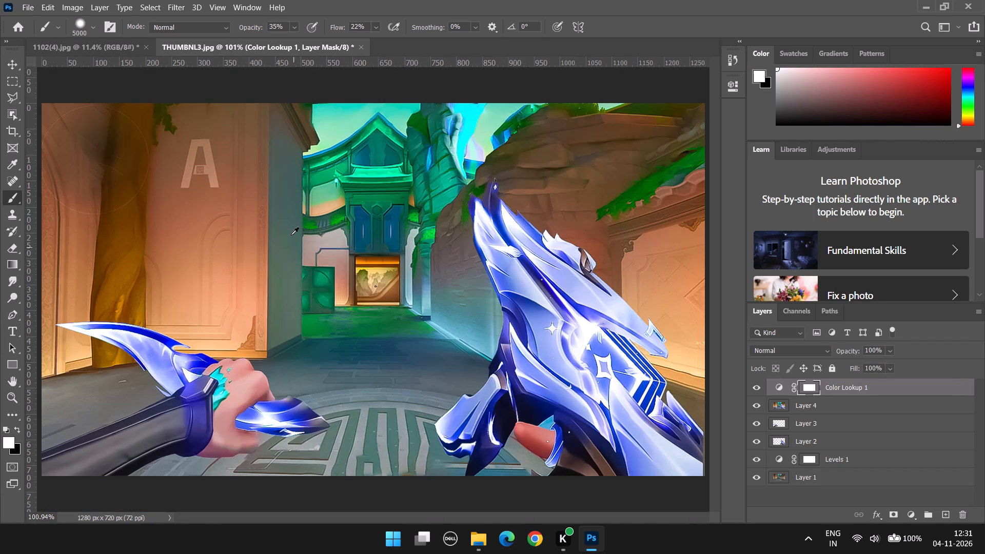
# Open the image 1029(5).jpg from New folder on New Volume (D:).
pyautogui.click(22, 8)
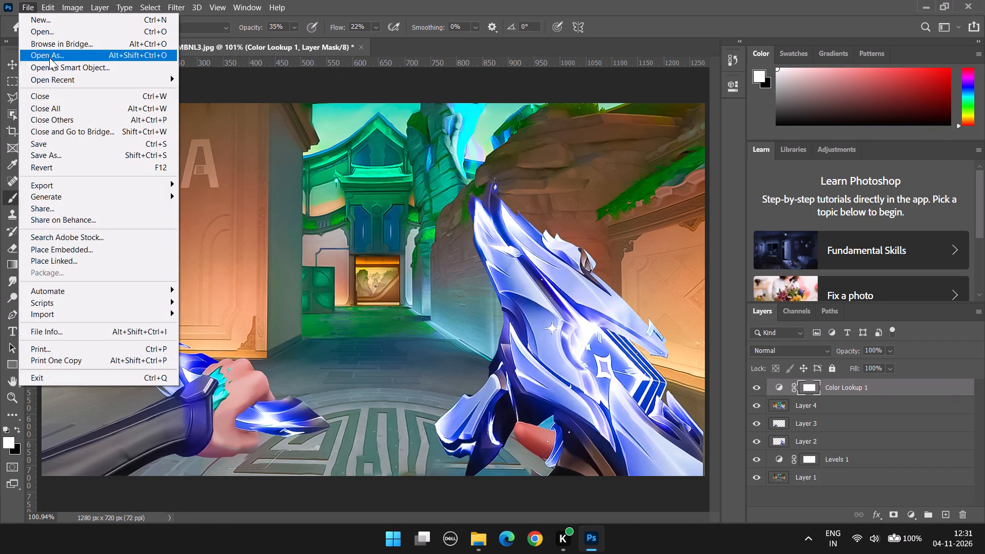
pyautogui.click(53, 33)
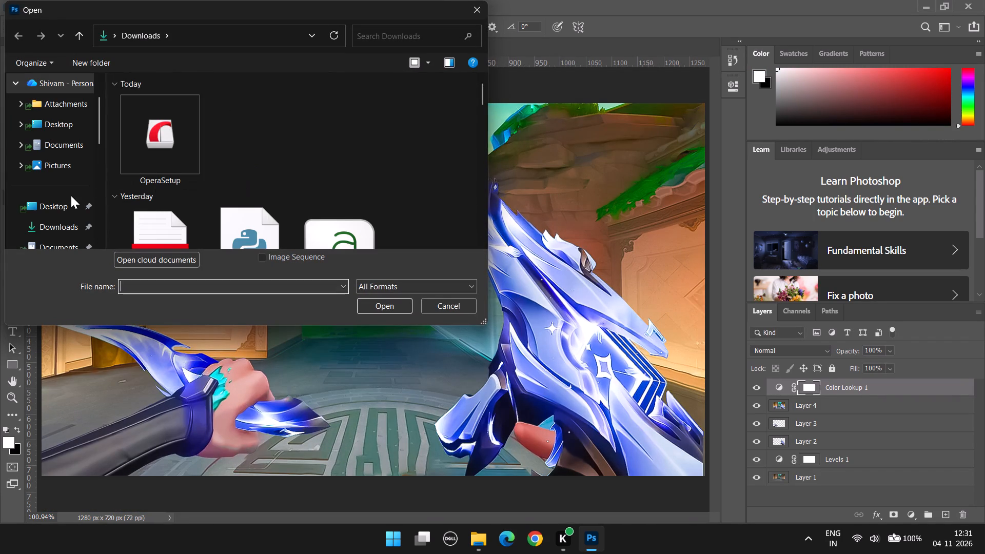
pyautogui.scroll(-5, 67, 229)
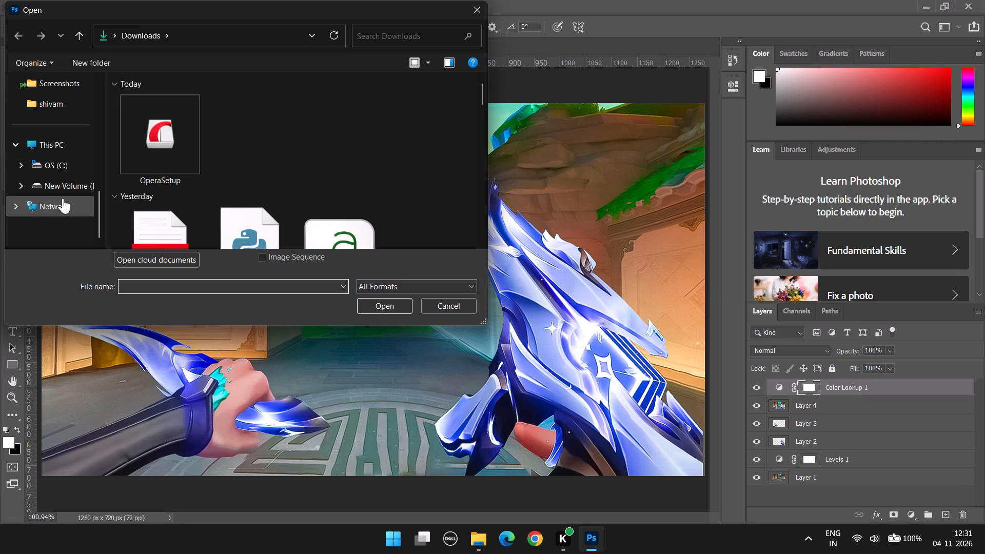
pyautogui.click(66, 189)
pyautogui.doubleClick(172, 176)
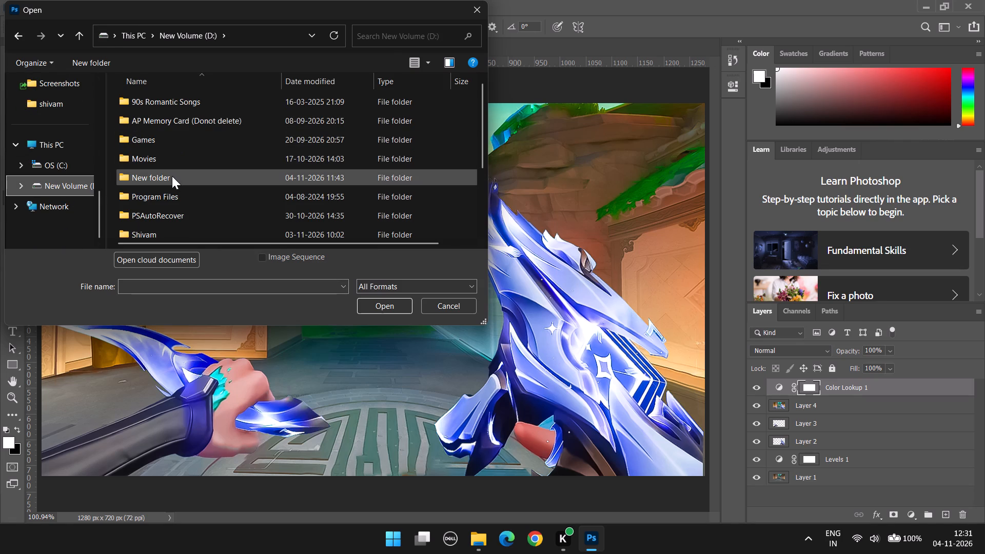
pyautogui.scroll(-1, 392, 131)
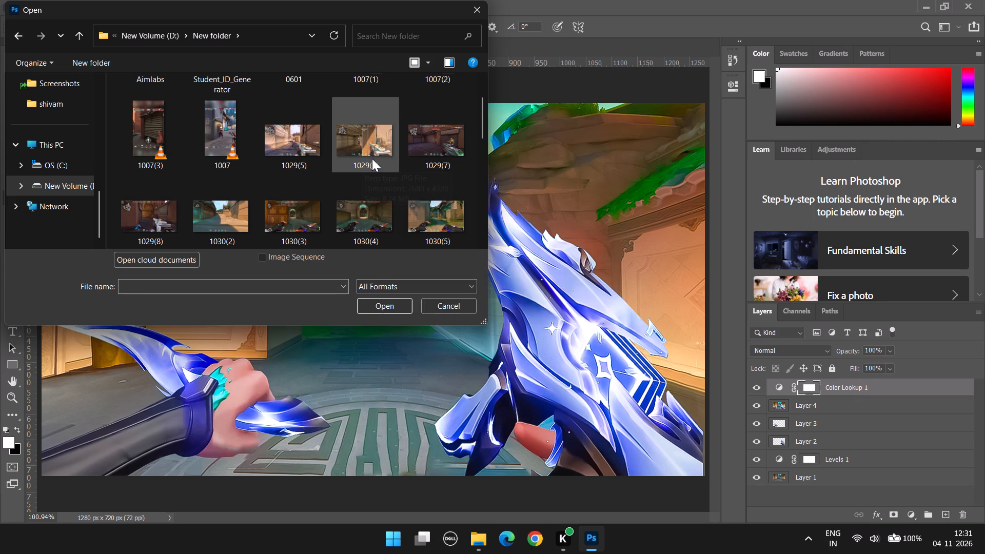
pyautogui.click(295, 149)
pyautogui.click(390, 302)
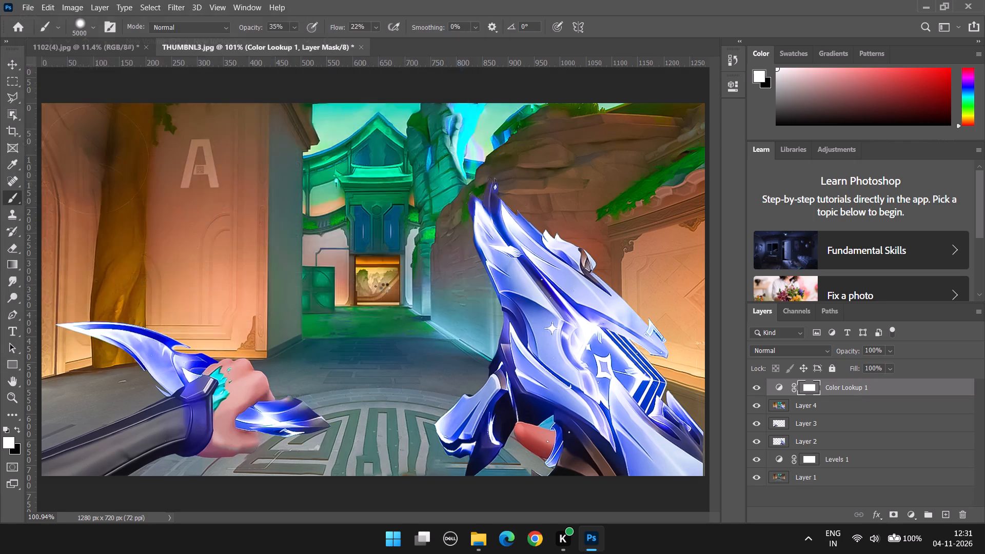
# Start a Polygonal Lasso outline in 1029(5).jpg beneath the character's rifle, going around the muzzle and over the barrel and scope.
pyautogui.keyDown('alt'); pyautogui.scroll(5, 388, 277); pyautogui.keyUp('alt')
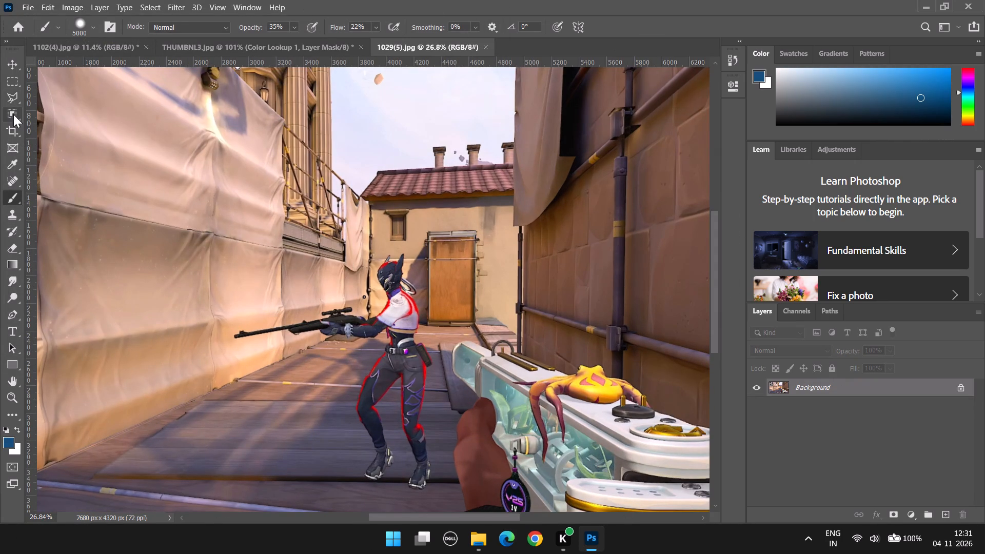
pyautogui.click(15, 95)
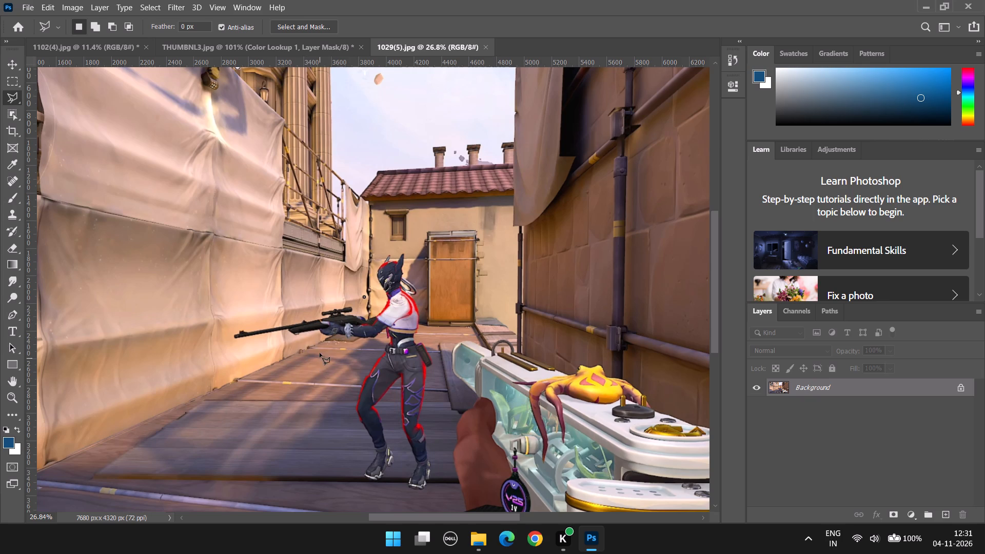
pyautogui.click(314, 334)
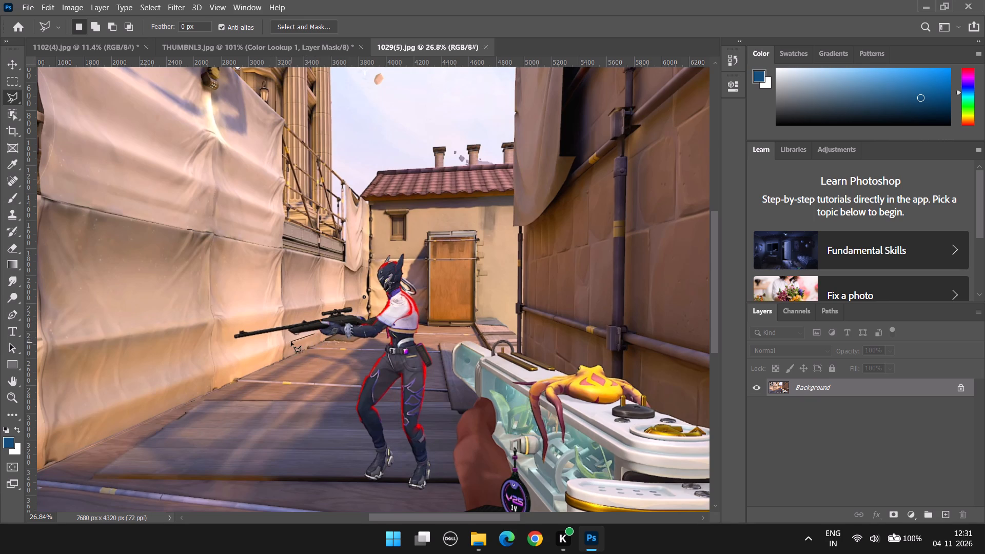
pyautogui.click(288, 340)
pyautogui.click(282, 333)
pyautogui.click(227, 344)
pyautogui.click(229, 325)
pyautogui.click(263, 315)
pyautogui.click(318, 316)
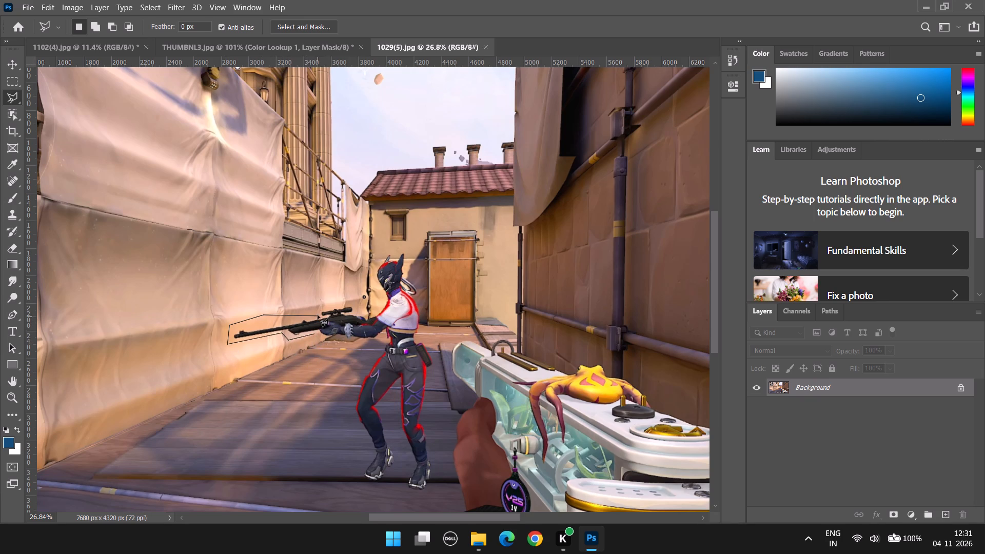
pyautogui.click(323, 305)
pyautogui.click(364, 300)
pyautogui.click(364, 311)
# Continue the lasso outline up past the character's shoulder, over the helmet and down the back to the waist.
pyautogui.click(377, 308)
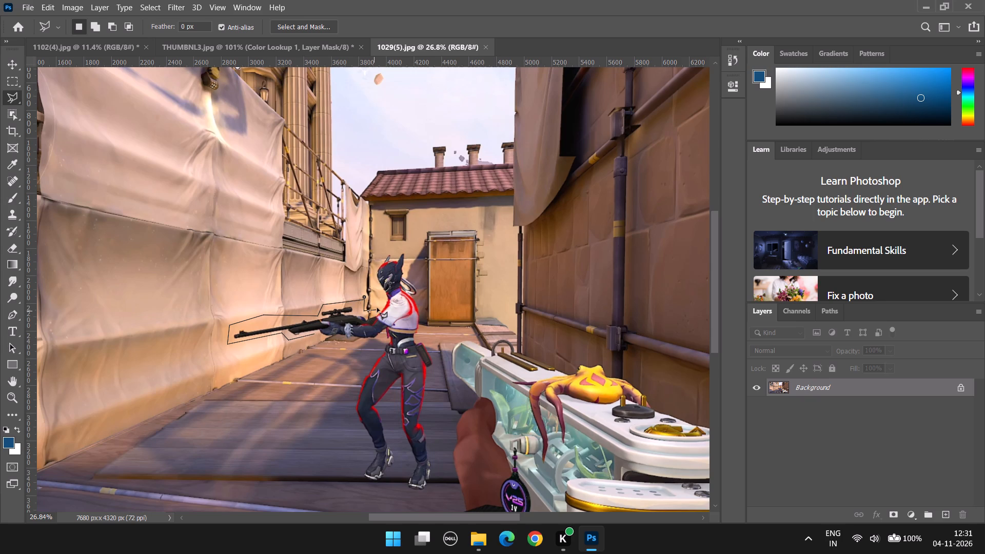
pyautogui.click(380, 300)
pyautogui.click(375, 284)
pyautogui.click(372, 256)
pyautogui.click(401, 234)
pyautogui.click(413, 262)
pyautogui.click(424, 283)
pyautogui.click(435, 309)
pyautogui.click(430, 338)
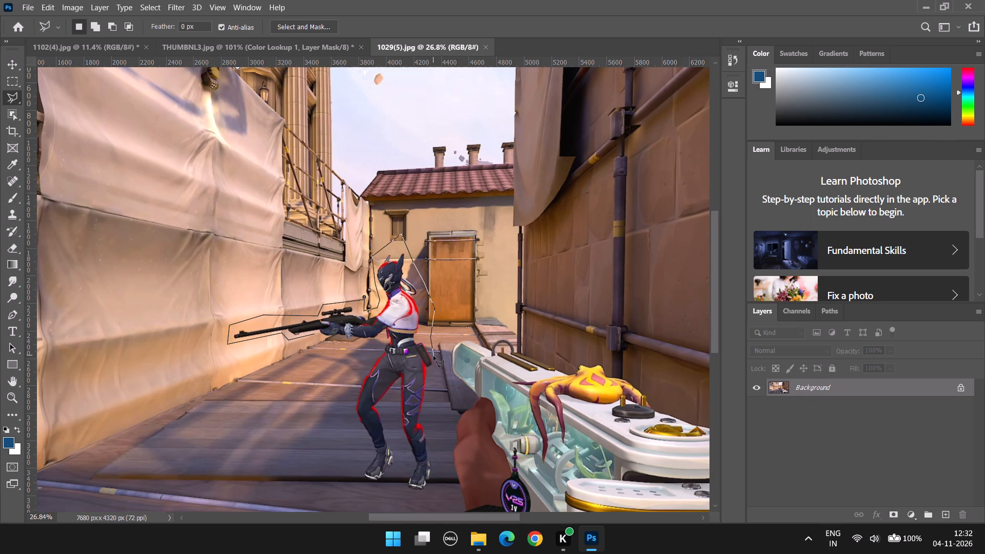
# Extend the lasso outline down the outside of the rear leg, around its foot and up the inner side to the thighs.
pyautogui.click(434, 356)
pyautogui.click(439, 372)
pyautogui.click(439, 386)
pyautogui.click(434, 403)
pyautogui.click(429, 445)
pyautogui.click(441, 461)
pyautogui.click(430, 501)
pyautogui.click(398, 487)
pyautogui.click(407, 461)
pyautogui.click(399, 421)
pyautogui.click(400, 388)
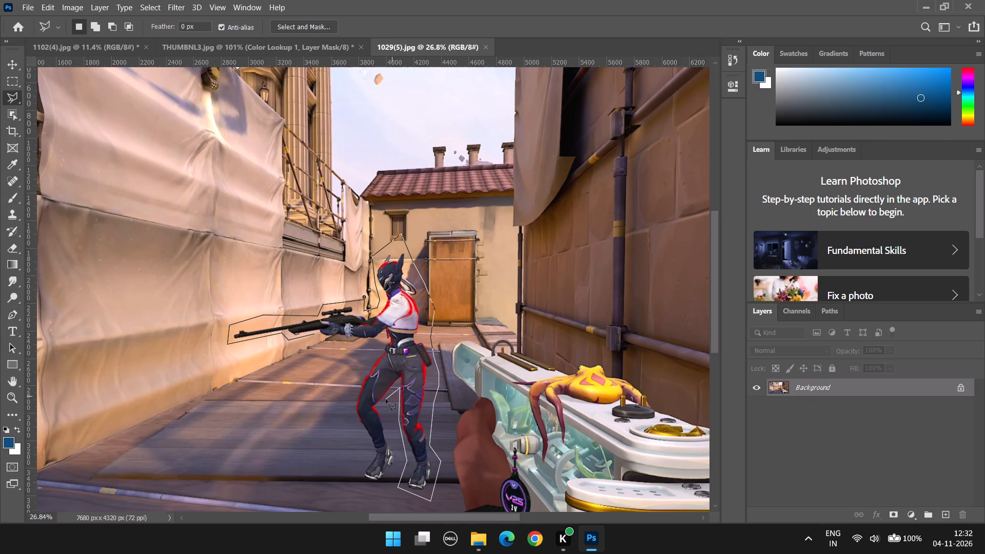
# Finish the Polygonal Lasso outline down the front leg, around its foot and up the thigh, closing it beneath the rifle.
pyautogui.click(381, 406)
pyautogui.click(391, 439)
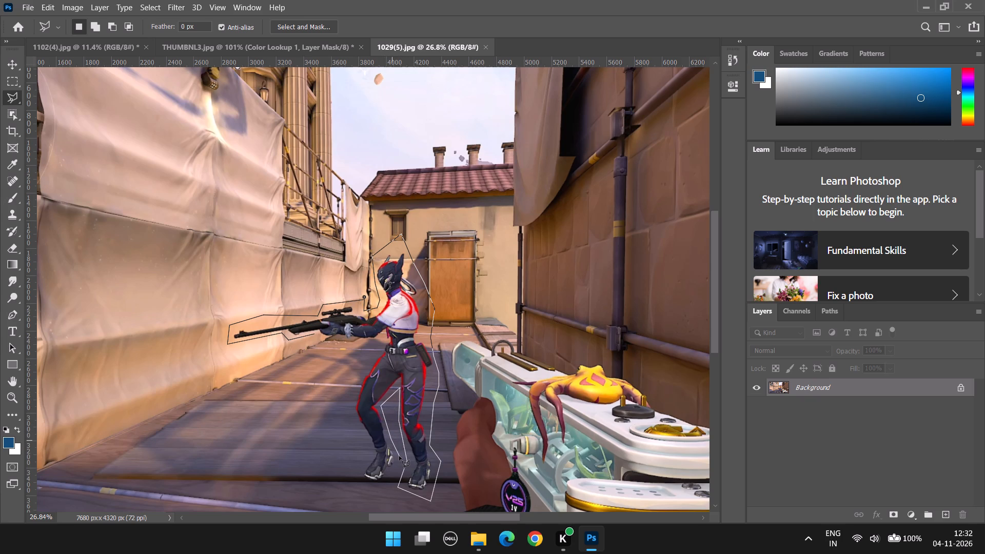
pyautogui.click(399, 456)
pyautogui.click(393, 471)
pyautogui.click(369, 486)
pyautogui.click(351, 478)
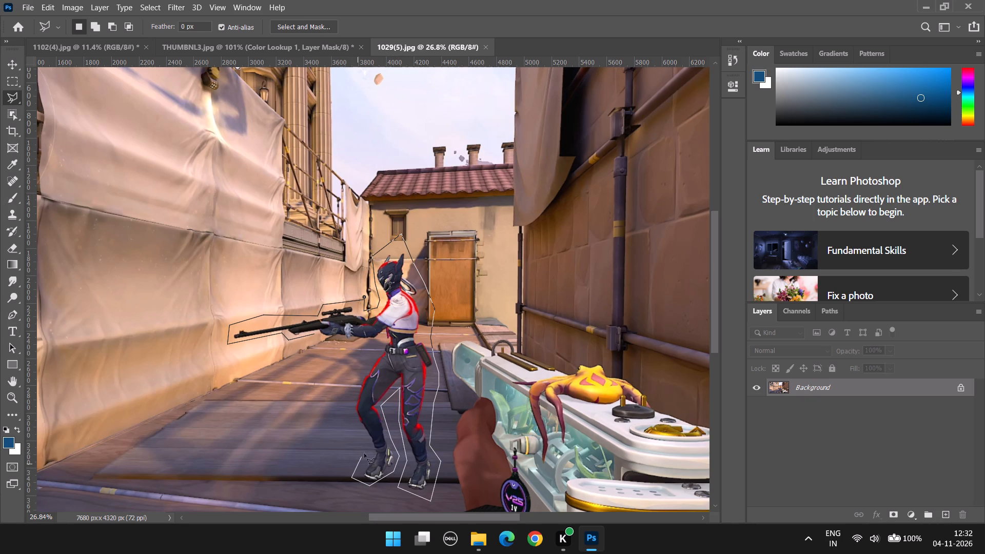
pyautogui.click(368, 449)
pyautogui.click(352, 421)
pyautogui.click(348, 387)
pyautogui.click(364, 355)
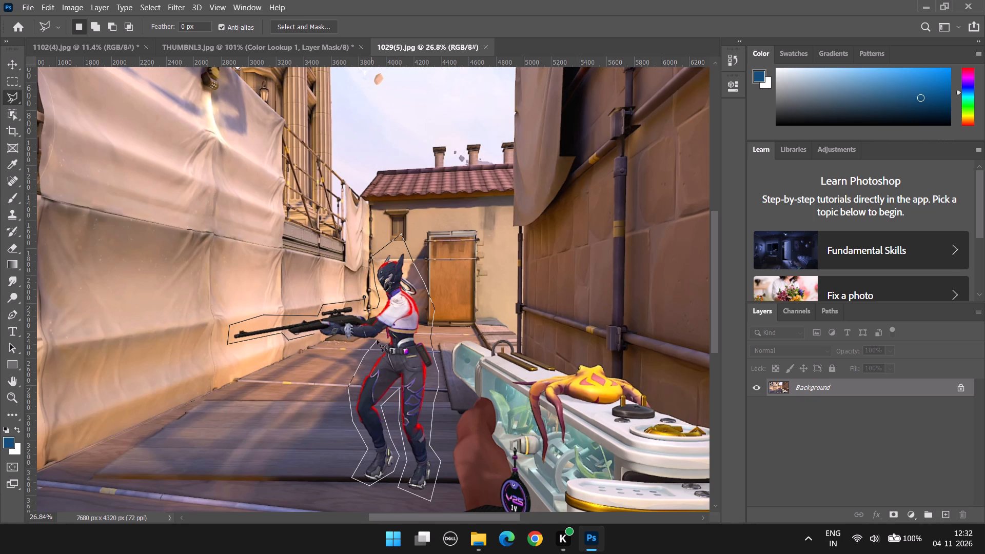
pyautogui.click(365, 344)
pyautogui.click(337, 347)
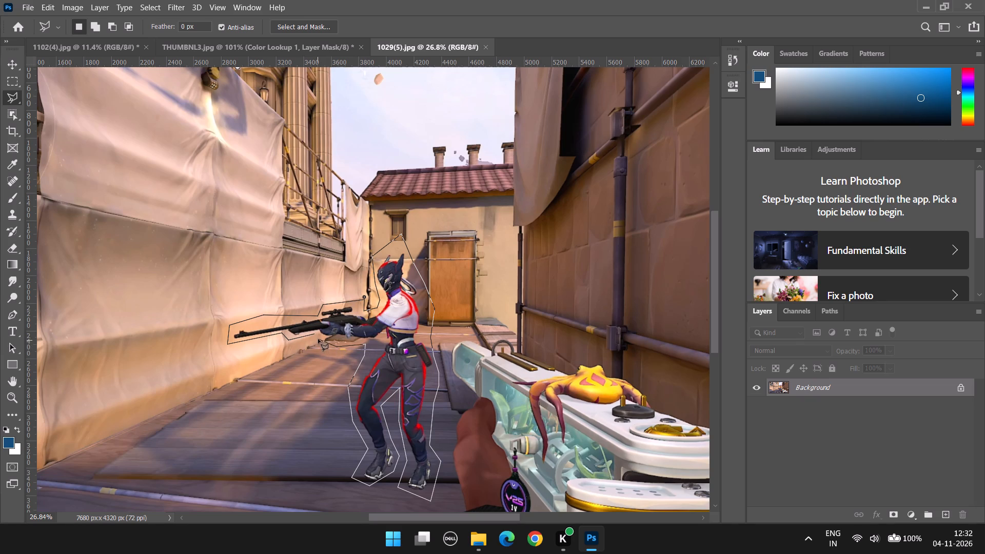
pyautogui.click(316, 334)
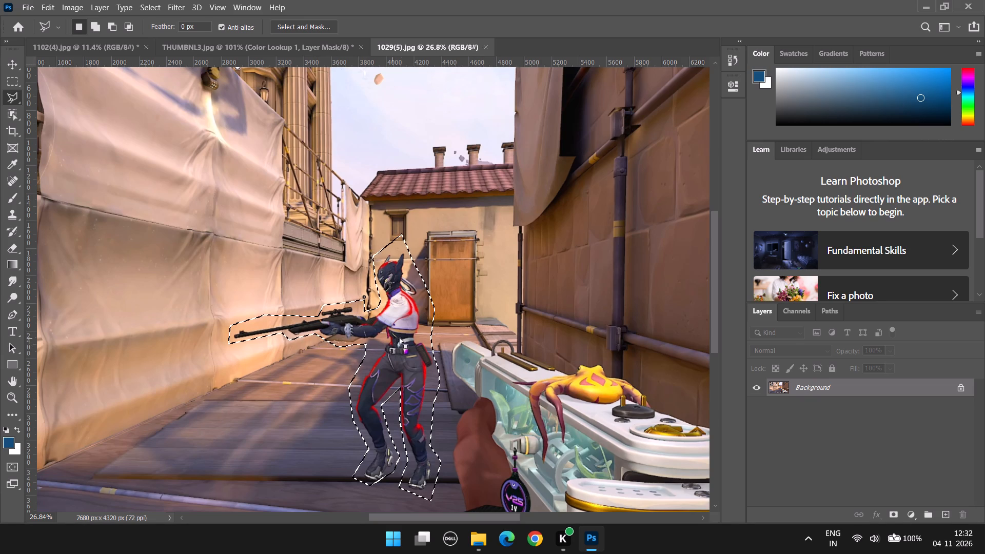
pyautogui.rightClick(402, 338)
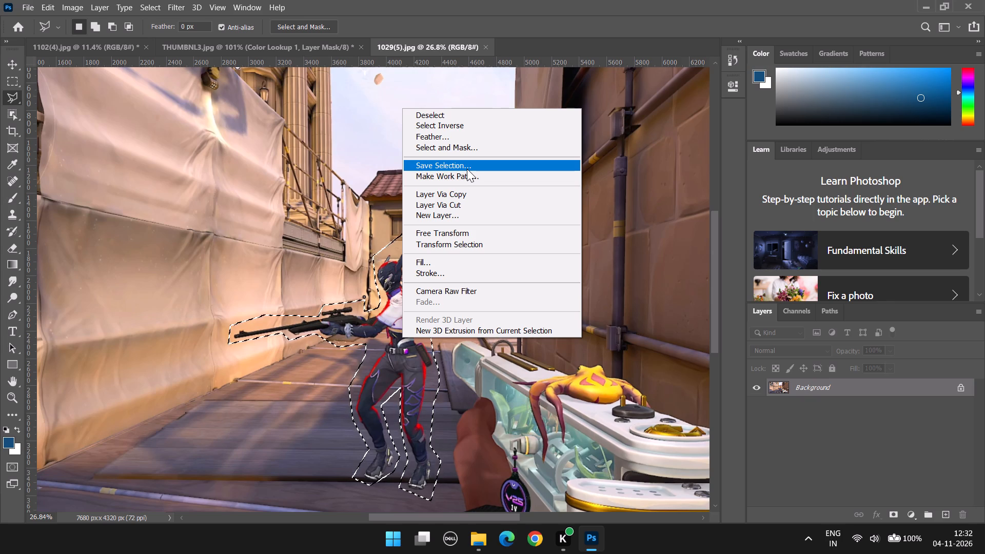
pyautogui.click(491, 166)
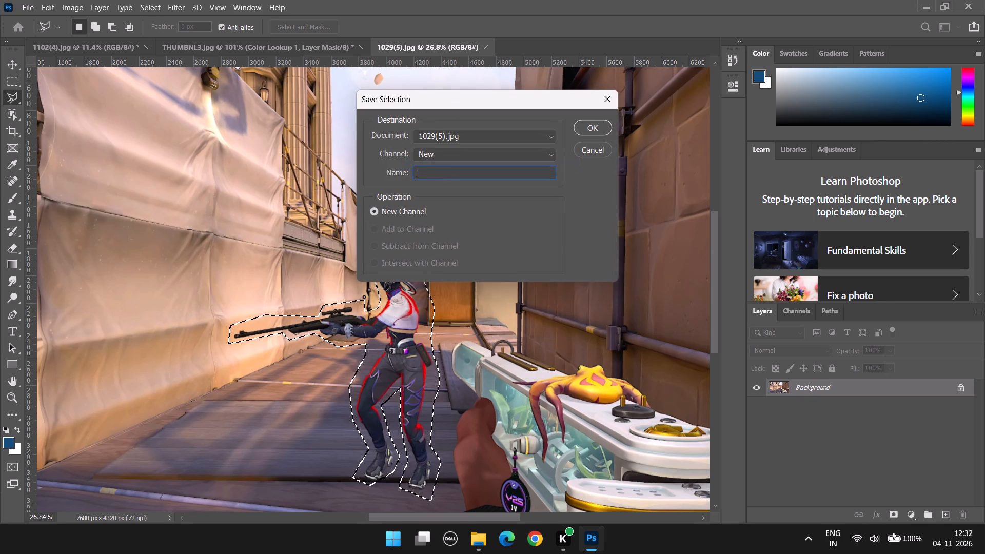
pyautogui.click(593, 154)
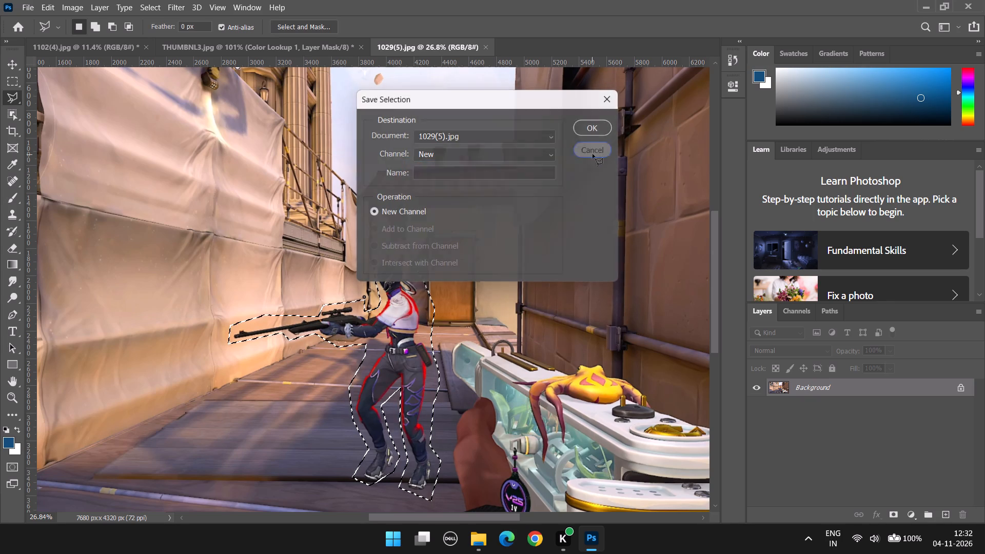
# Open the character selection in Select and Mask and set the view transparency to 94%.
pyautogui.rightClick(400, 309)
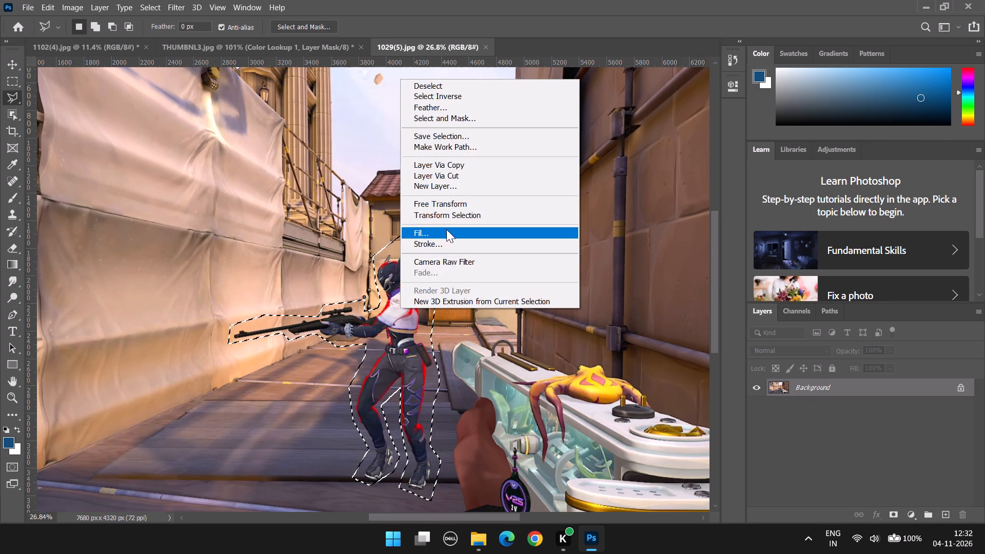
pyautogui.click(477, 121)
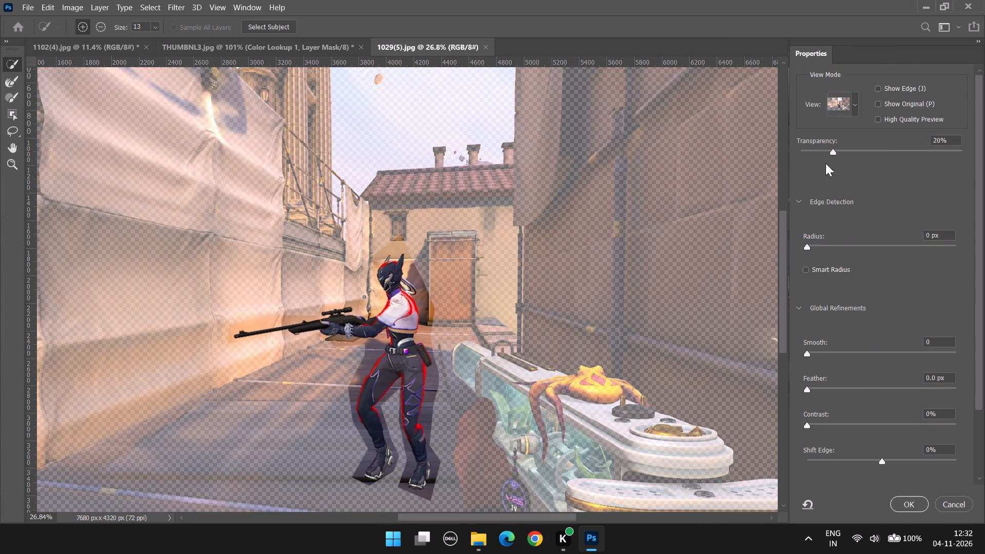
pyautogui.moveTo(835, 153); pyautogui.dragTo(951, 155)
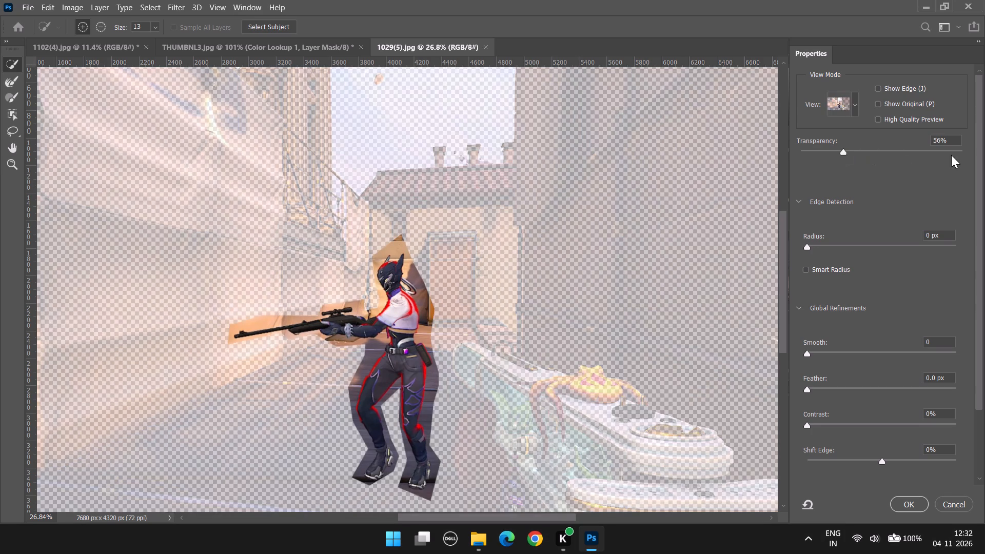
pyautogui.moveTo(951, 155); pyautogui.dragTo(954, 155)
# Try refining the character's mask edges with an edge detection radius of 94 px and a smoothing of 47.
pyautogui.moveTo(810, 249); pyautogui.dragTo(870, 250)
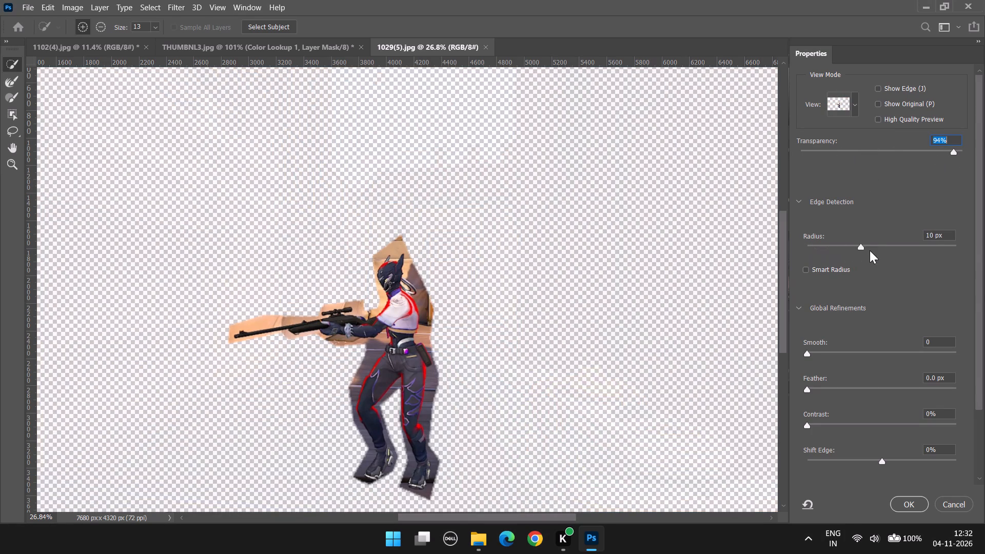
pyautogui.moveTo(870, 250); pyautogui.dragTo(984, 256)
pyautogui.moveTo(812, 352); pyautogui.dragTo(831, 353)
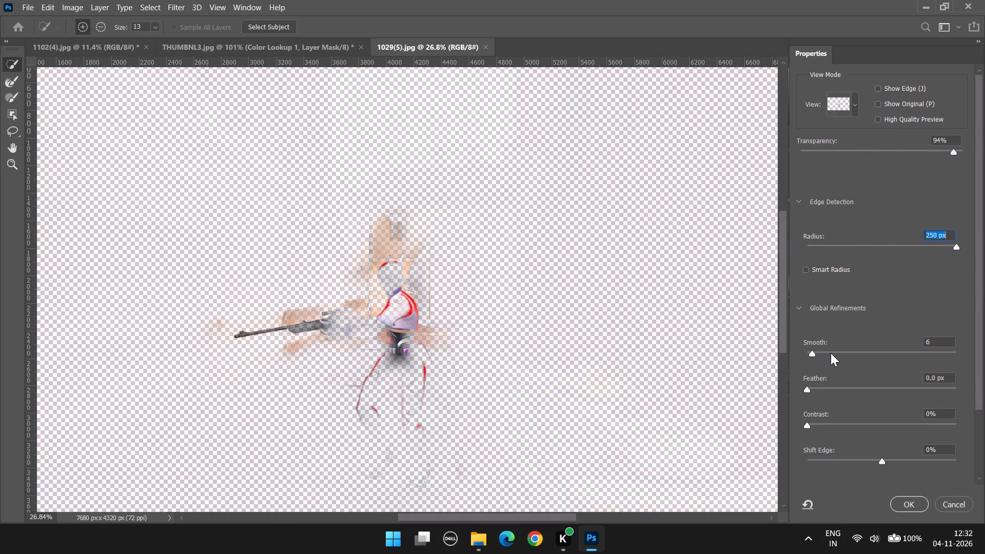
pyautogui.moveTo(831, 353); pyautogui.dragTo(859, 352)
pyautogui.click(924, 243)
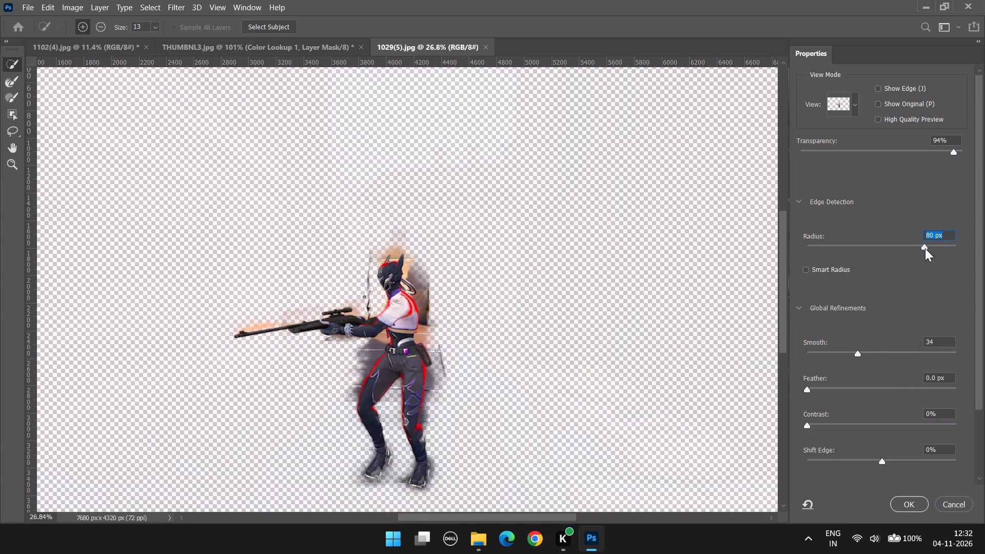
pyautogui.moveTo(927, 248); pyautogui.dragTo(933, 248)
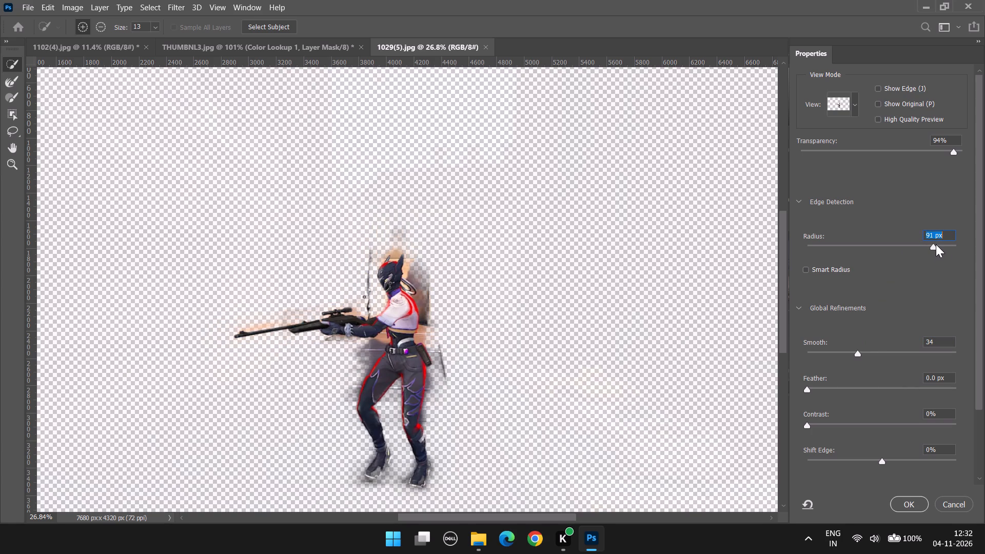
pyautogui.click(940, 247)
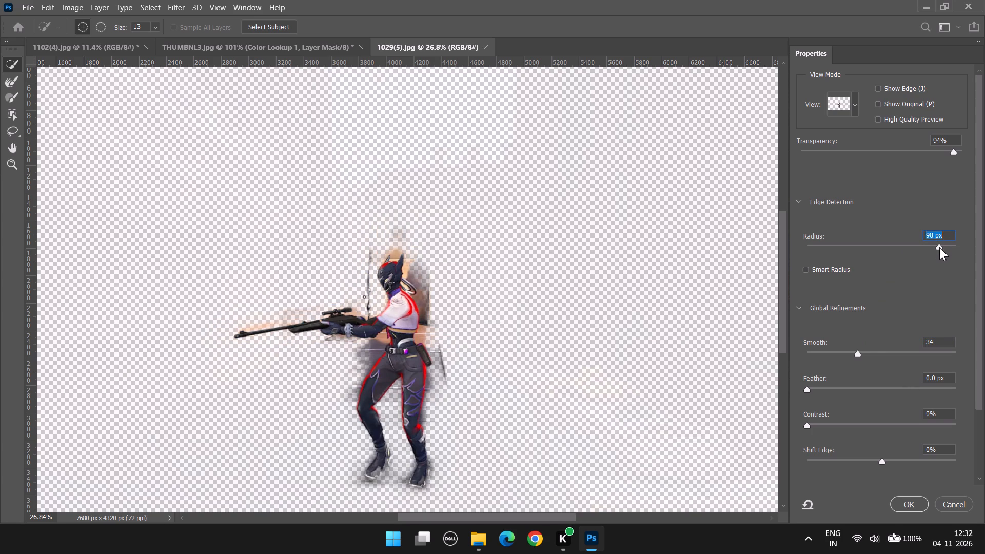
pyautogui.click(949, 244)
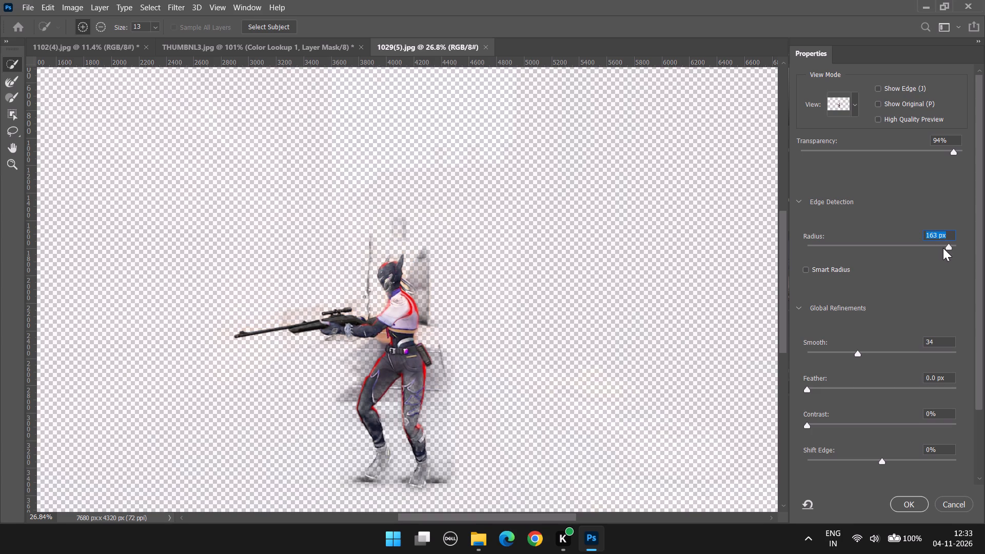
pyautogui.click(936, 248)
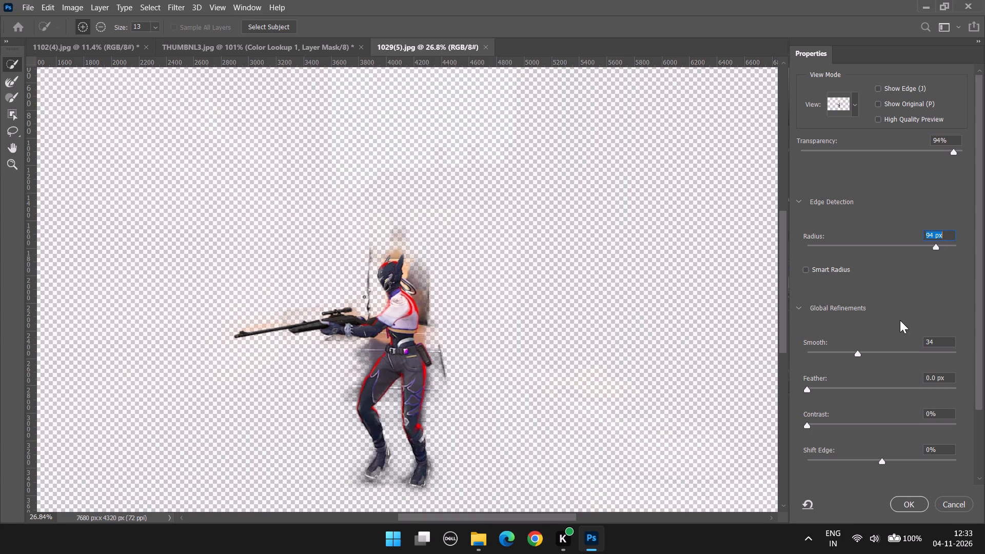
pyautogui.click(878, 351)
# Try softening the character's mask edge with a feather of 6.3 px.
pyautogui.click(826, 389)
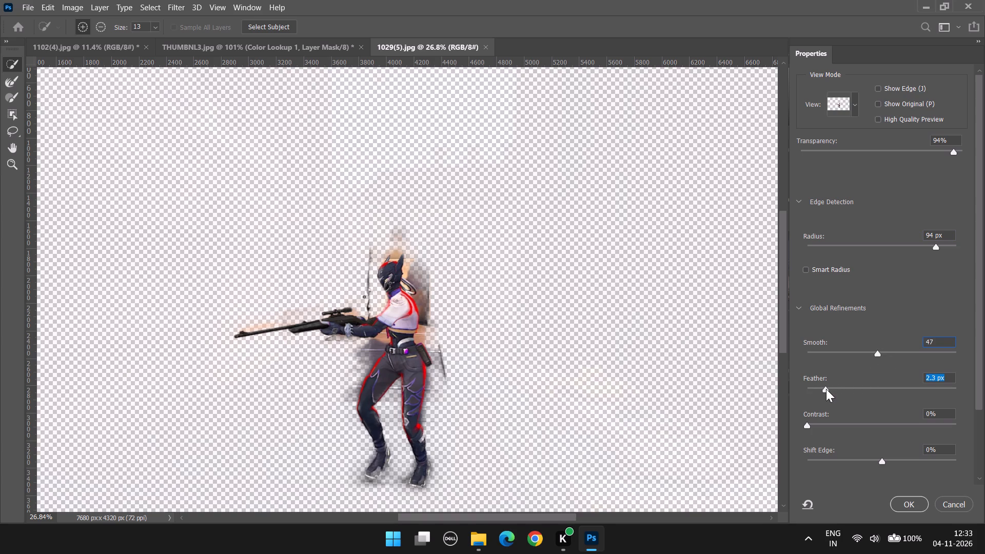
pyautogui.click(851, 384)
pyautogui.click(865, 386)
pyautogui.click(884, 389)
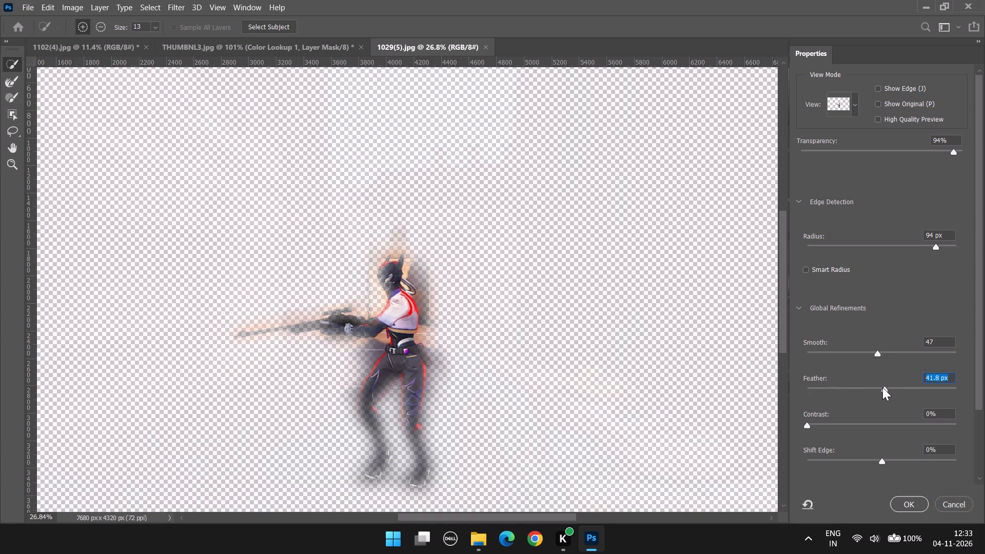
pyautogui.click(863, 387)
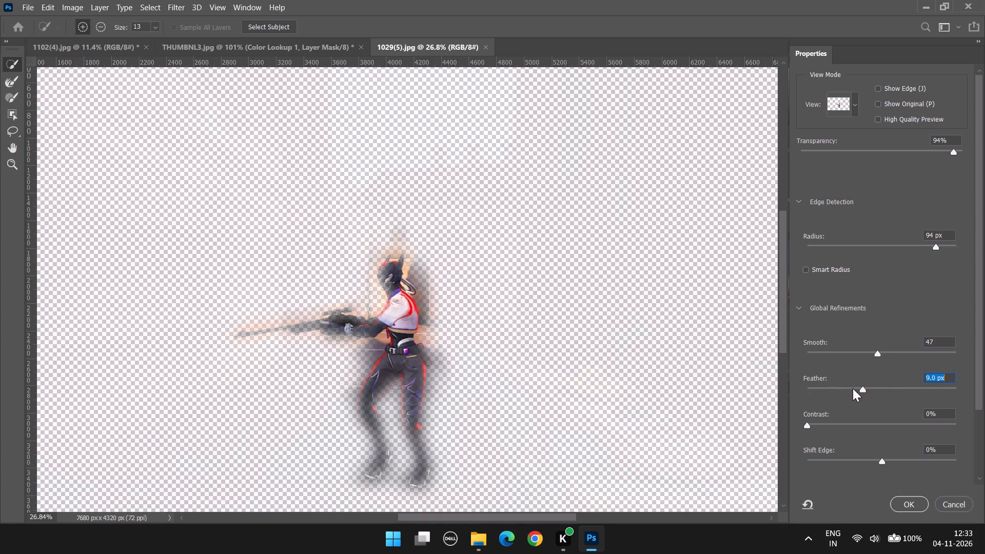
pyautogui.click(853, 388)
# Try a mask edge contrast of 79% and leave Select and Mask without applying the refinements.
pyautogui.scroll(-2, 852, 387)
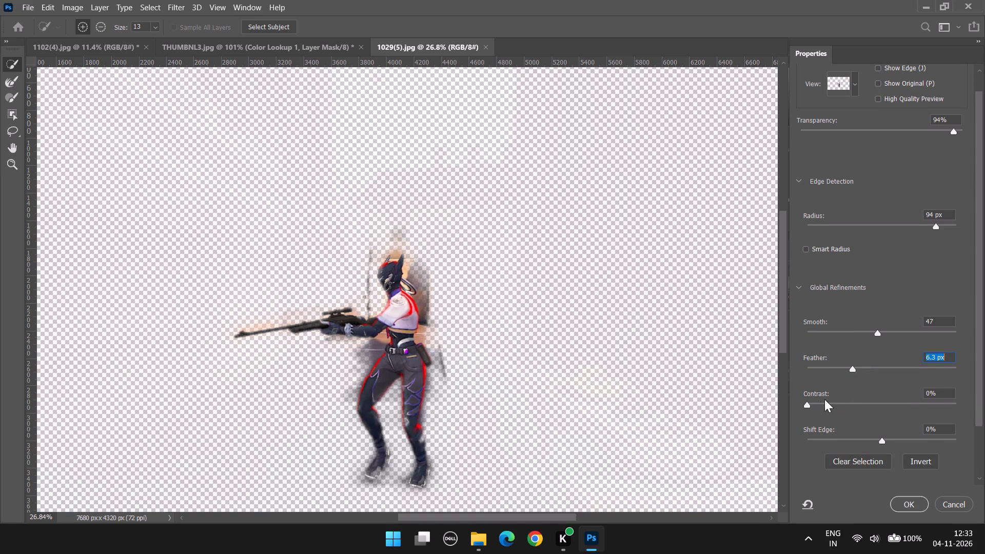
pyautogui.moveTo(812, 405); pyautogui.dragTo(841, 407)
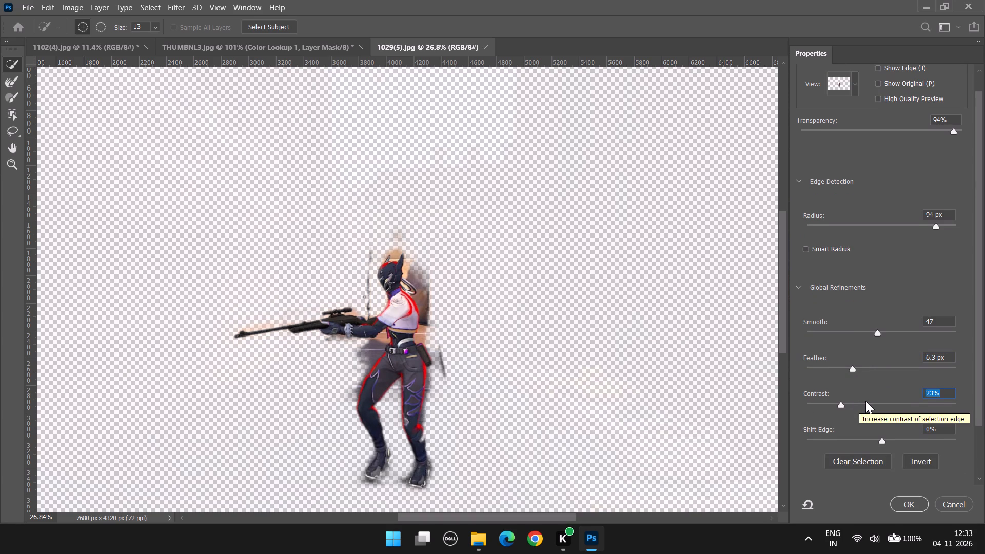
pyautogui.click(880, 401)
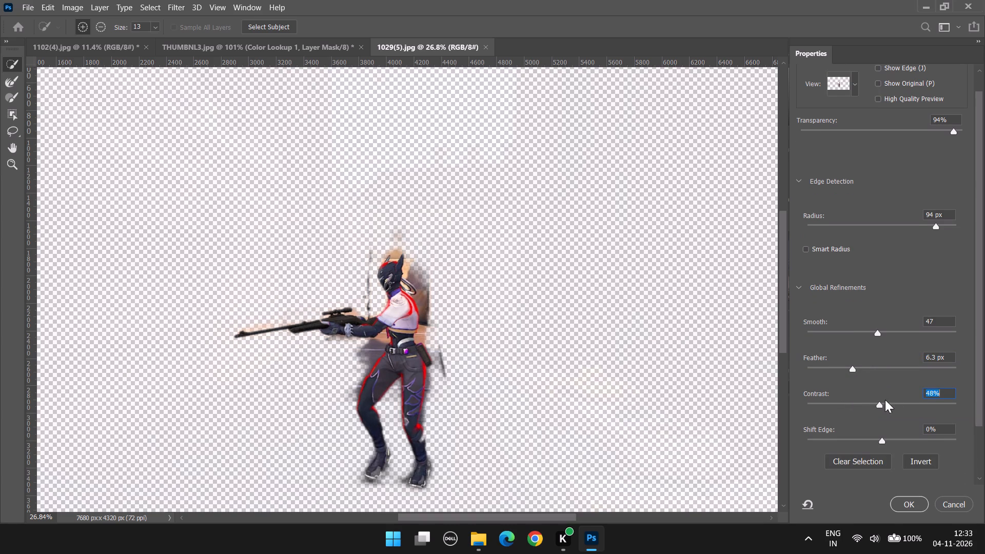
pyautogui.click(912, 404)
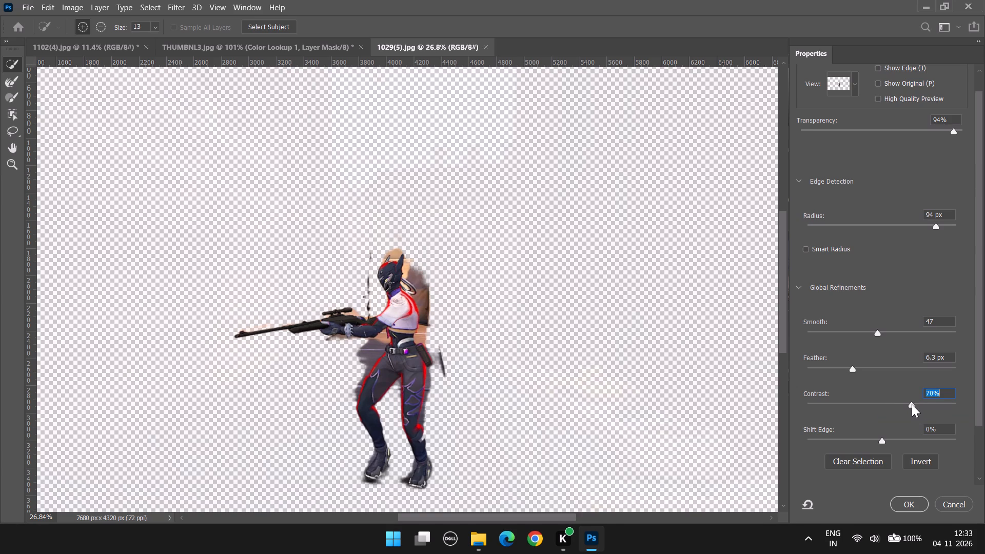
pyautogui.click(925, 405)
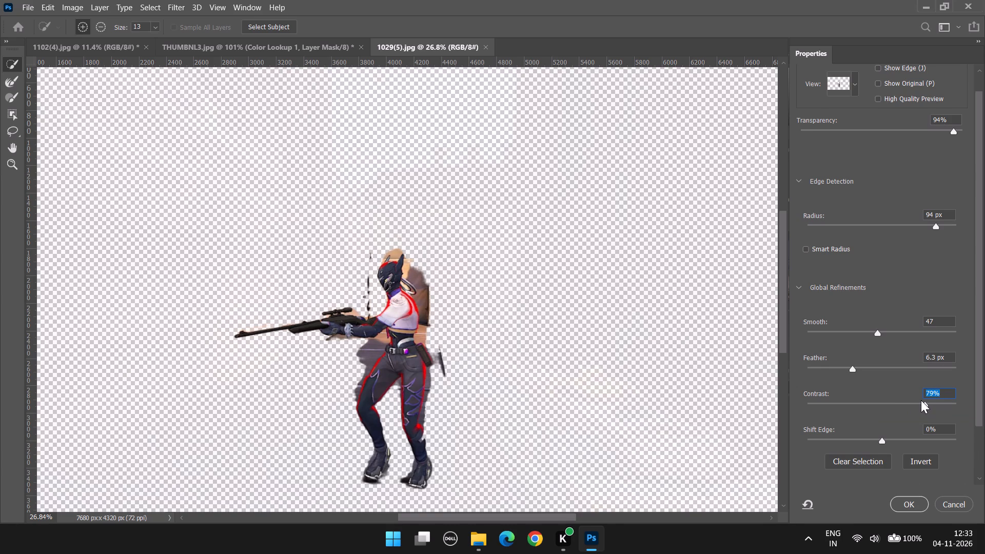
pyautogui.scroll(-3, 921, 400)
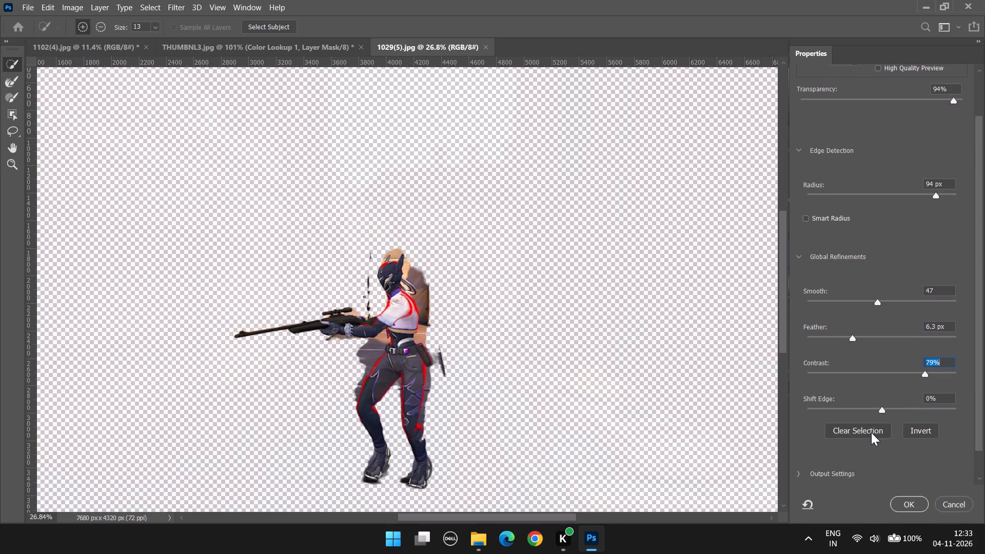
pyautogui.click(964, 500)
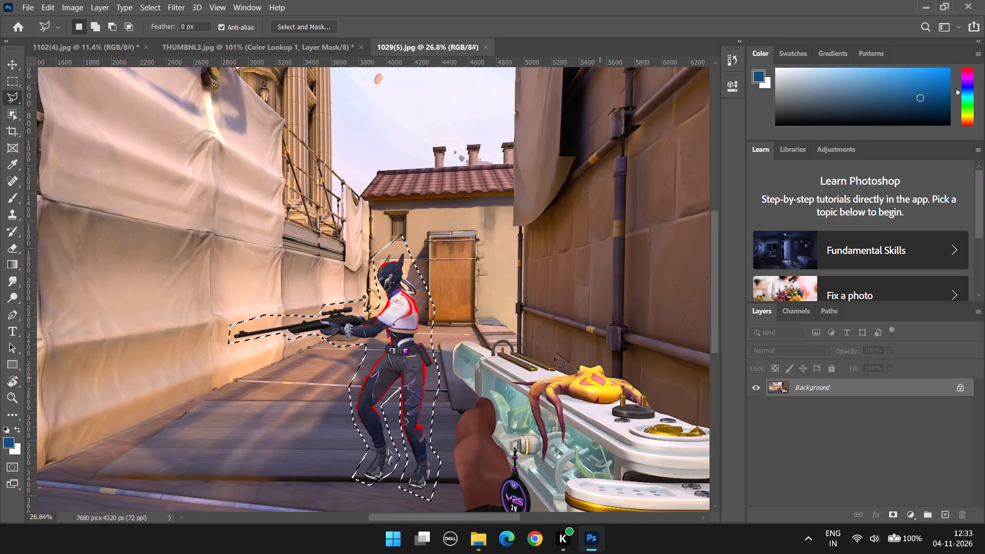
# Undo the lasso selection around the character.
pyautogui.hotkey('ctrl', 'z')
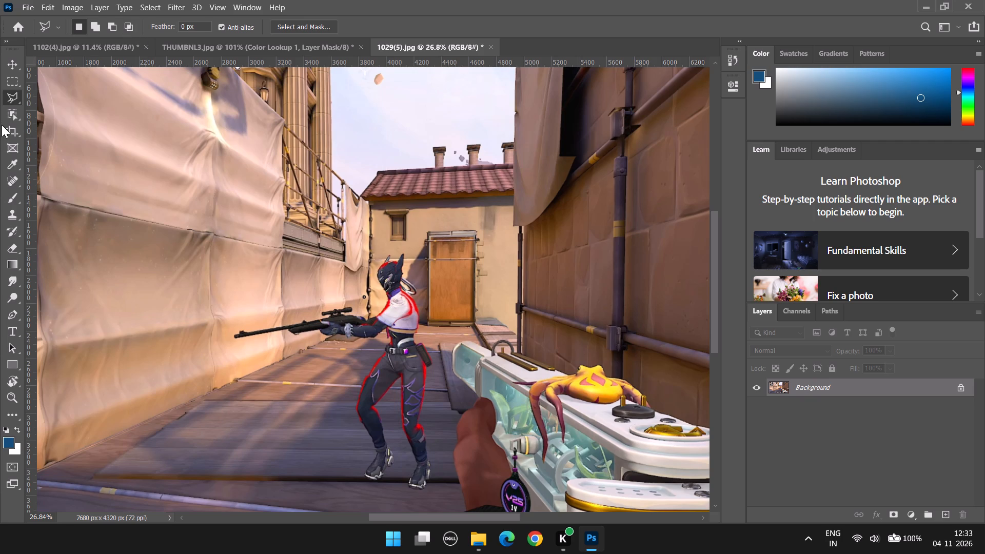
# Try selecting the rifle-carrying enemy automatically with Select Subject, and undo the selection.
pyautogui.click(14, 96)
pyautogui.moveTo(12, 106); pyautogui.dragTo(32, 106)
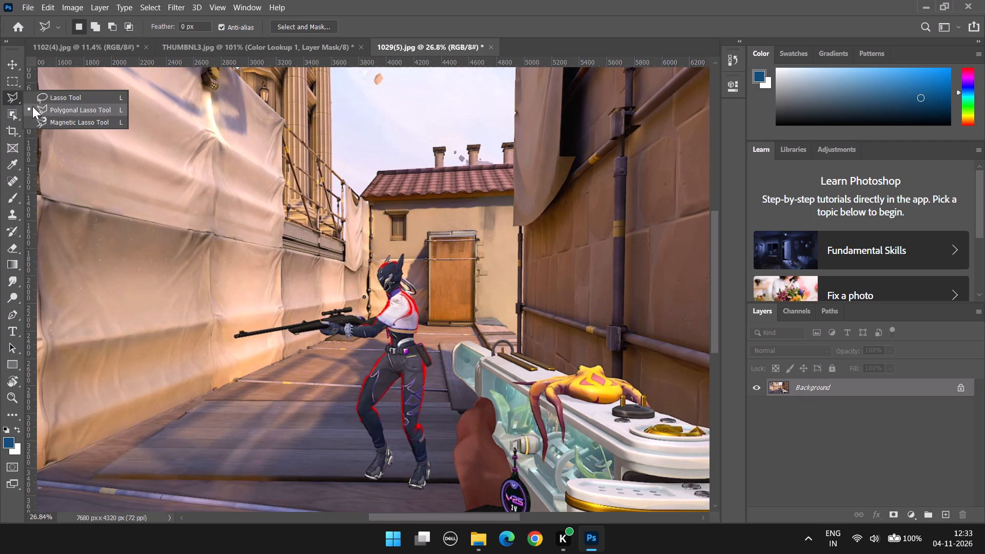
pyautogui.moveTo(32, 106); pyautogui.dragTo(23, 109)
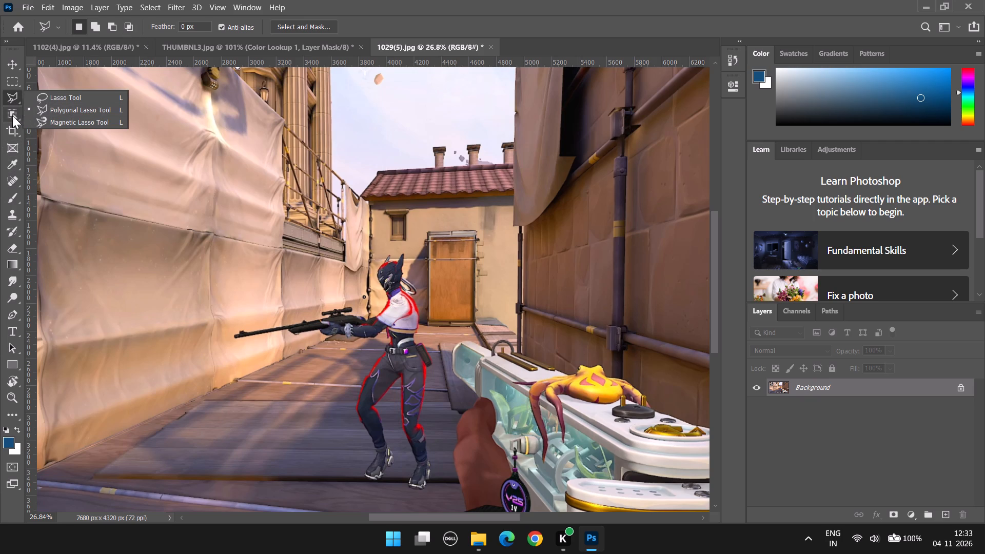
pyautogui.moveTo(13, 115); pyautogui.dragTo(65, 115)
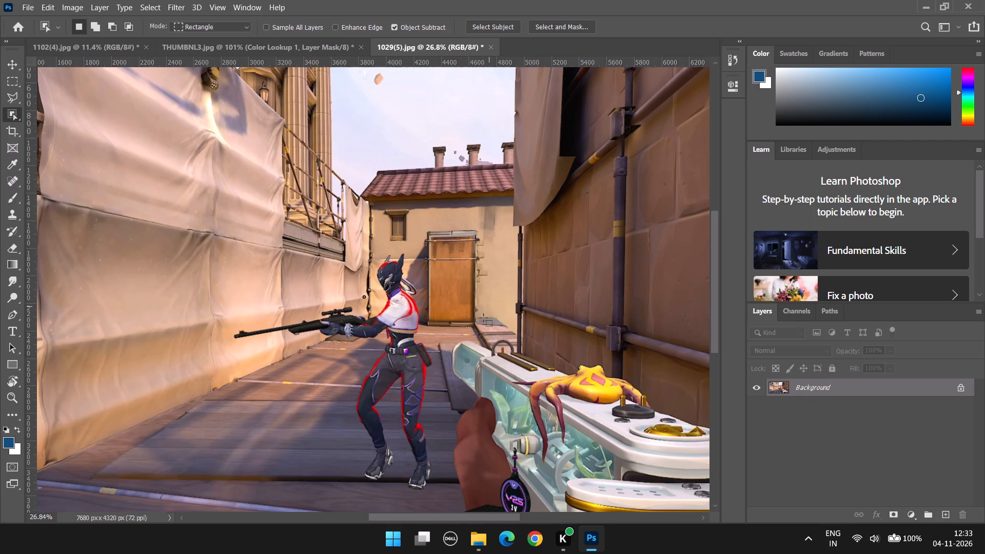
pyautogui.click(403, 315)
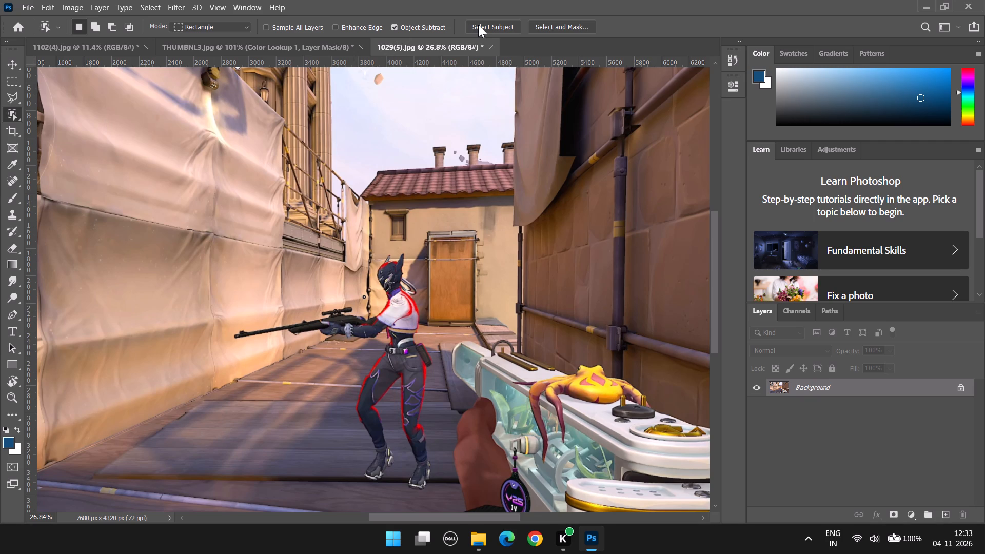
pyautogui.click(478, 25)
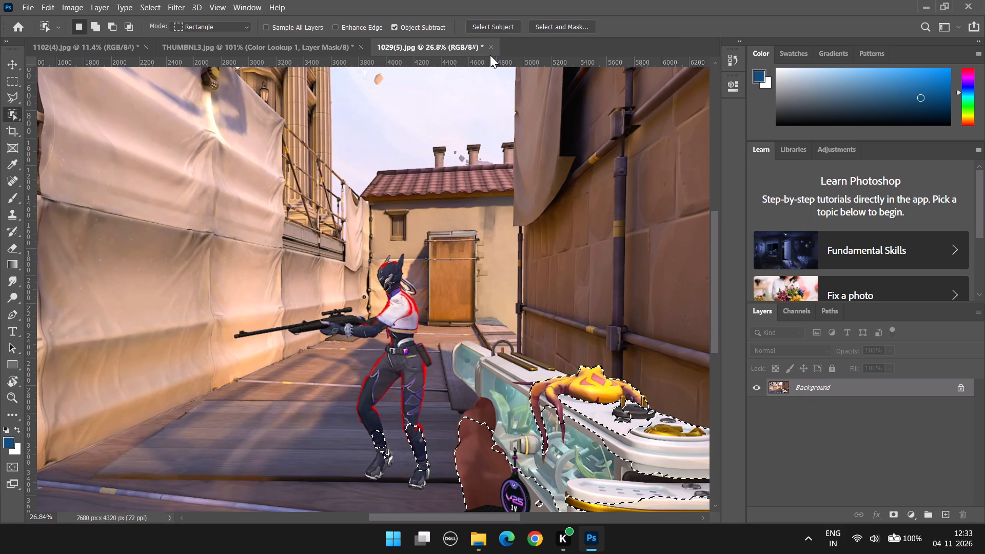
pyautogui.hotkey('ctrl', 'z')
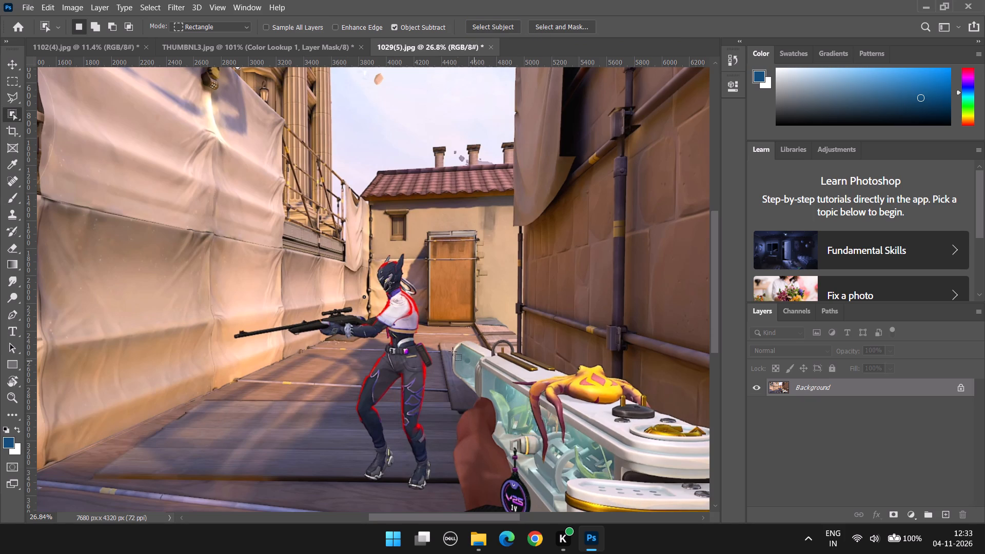
# Select the enemy's head, torso and both legs down to the front boot with the Quick Selection tool.
pyautogui.moveTo(10, 120); pyautogui.dragTo(70, 125)
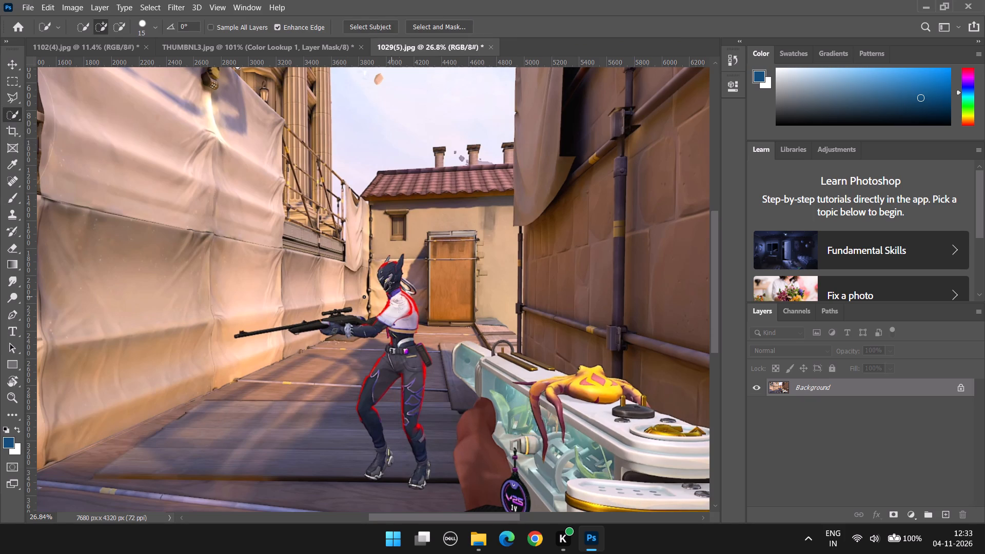
pyautogui.keyDown('alt'); pyautogui.scroll(9, 399, 309); pyautogui.keyUp('alt')
pyautogui.moveTo(360, 215); pyautogui.dragTo(409, 353)
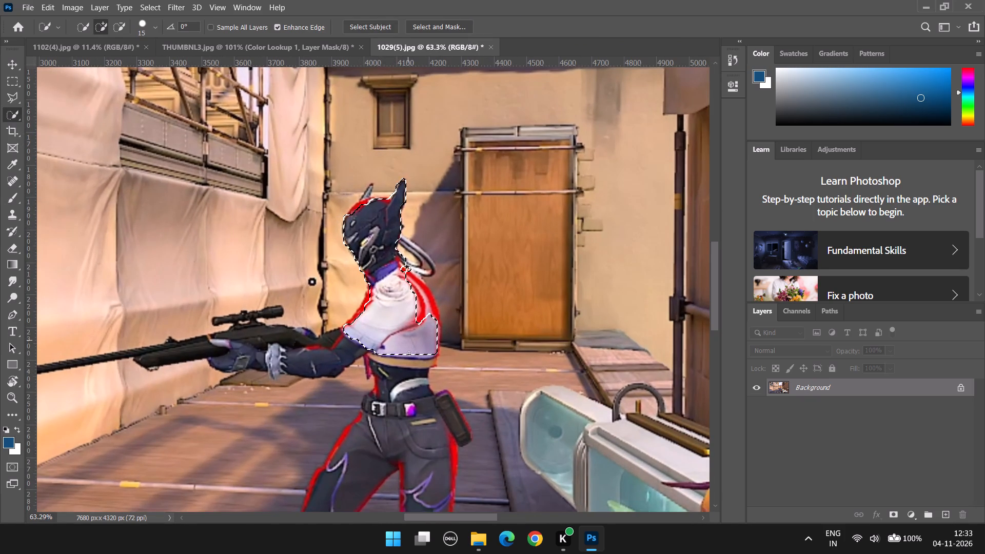
pyautogui.moveTo(409, 353); pyautogui.dragTo(431, 462)
pyautogui.scroll(-6, 427, 457)
pyautogui.scroll(1, 437, 407)
pyautogui.scroll(-5, 437, 407)
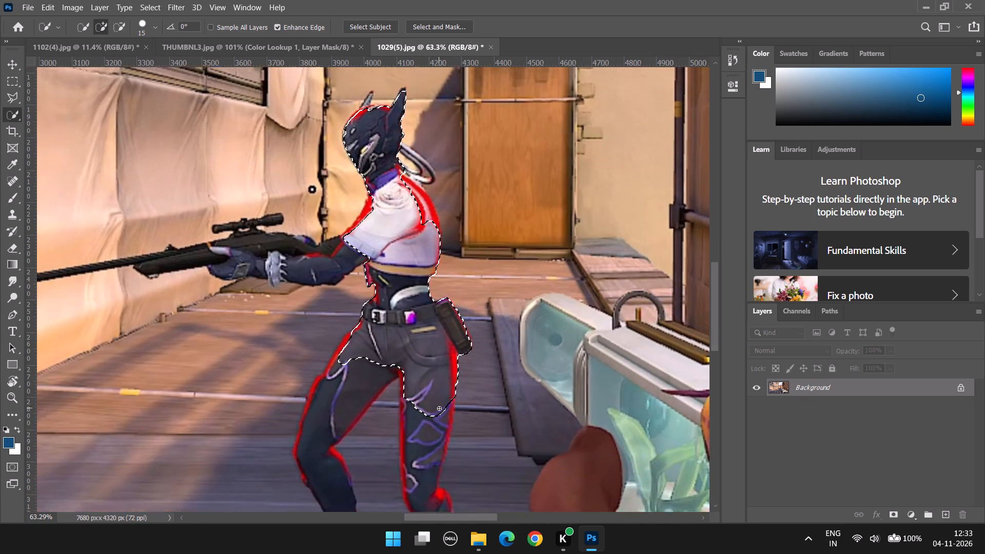
pyautogui.moveTo(441, 400); pyautogui.dragTo(427, 472)
pyautogui.scroll(-8, 426, 456)
pyautogui.moveTo(426, 409); pyautogui.dragTo(447, 471)
pyautogui.moveTo(442, 421); pyautogui.dragTo(452, 448)
pyautogui.scroll(-5, 452, 446)
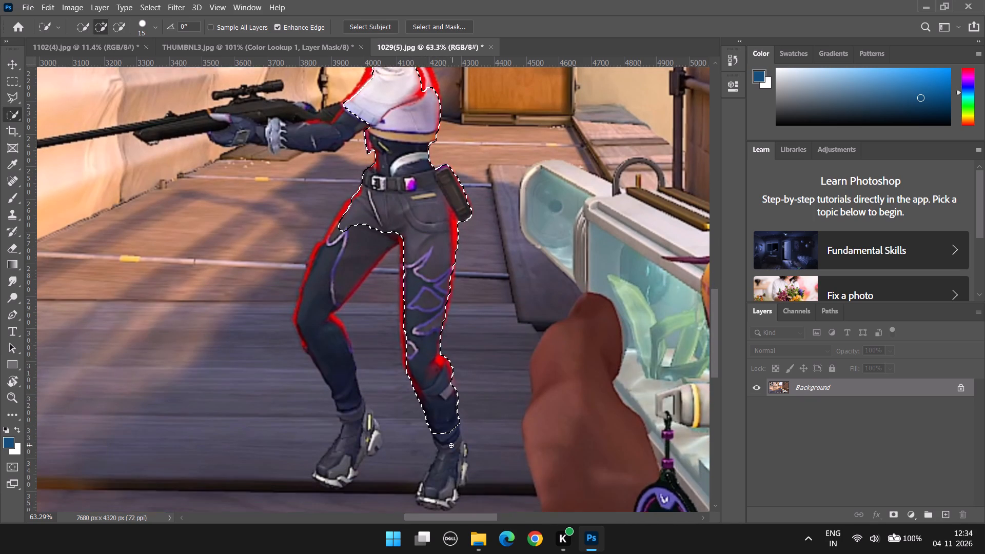
pyautogui.moveTo(447, 419); pyautogui.dragTo(428, 494)
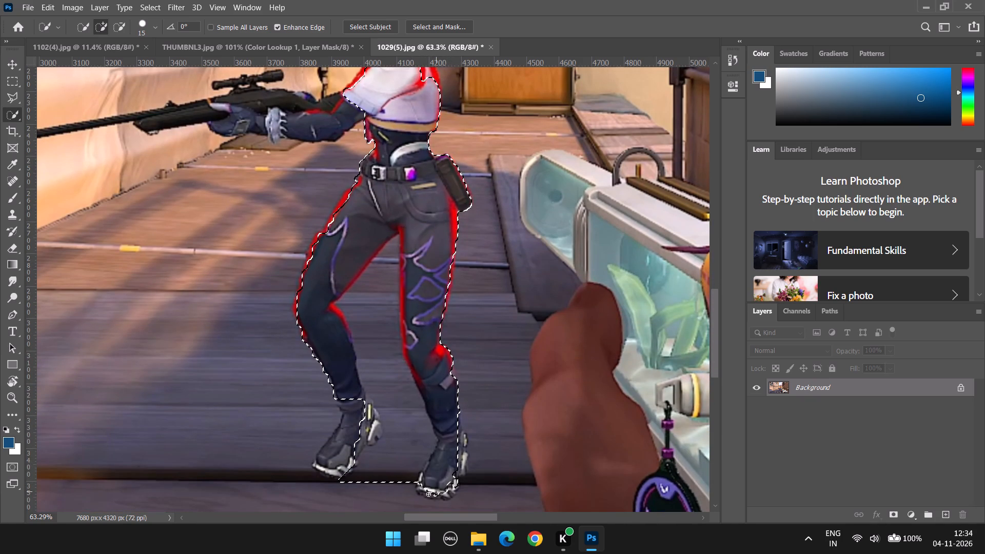
pyautogui.moveTo(428, 494); pyautogui.dragTo(468, 438)
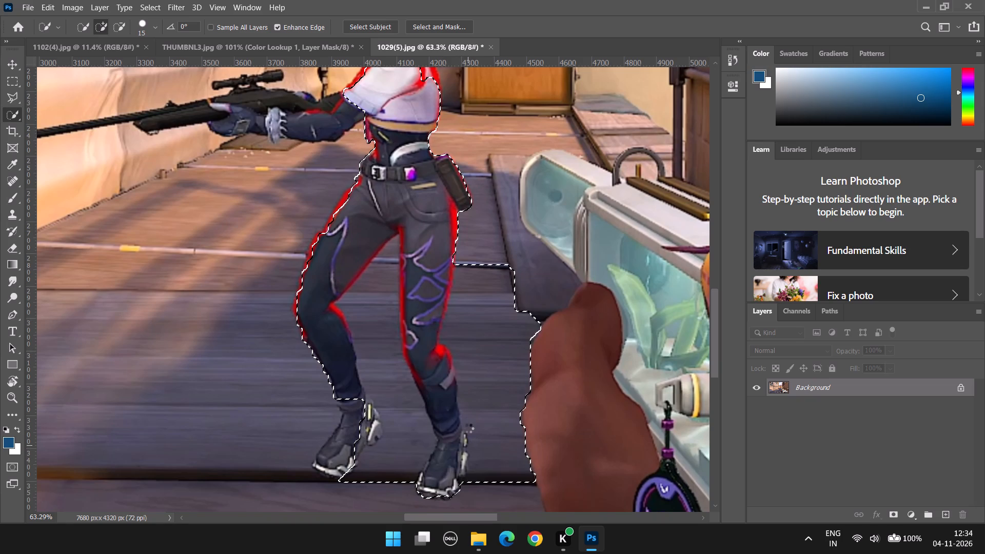
# Subtract the wooden floor beside the front leg and between the two legs from the selection.
pyautogui.keyDown('alt'); pyautogui.moveTo(478, 249); pyautogui.dragTo(509, 479); pyautogui.keyUp('alt')
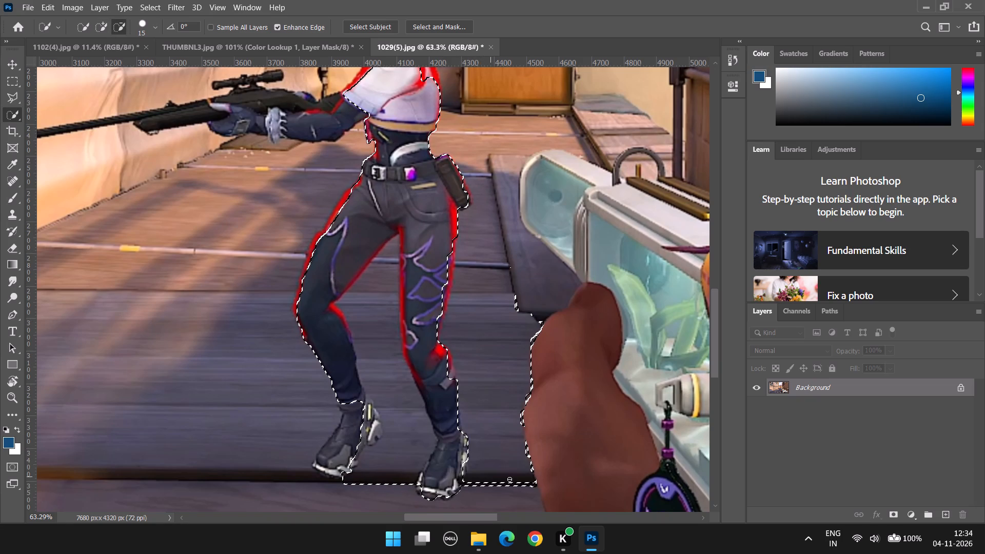
pyautogui.keyDown('alt'); pyautogui.moveTo(509, 479); pyautogui.dragTo(470, 479); pyautogui.keyUp('alt')
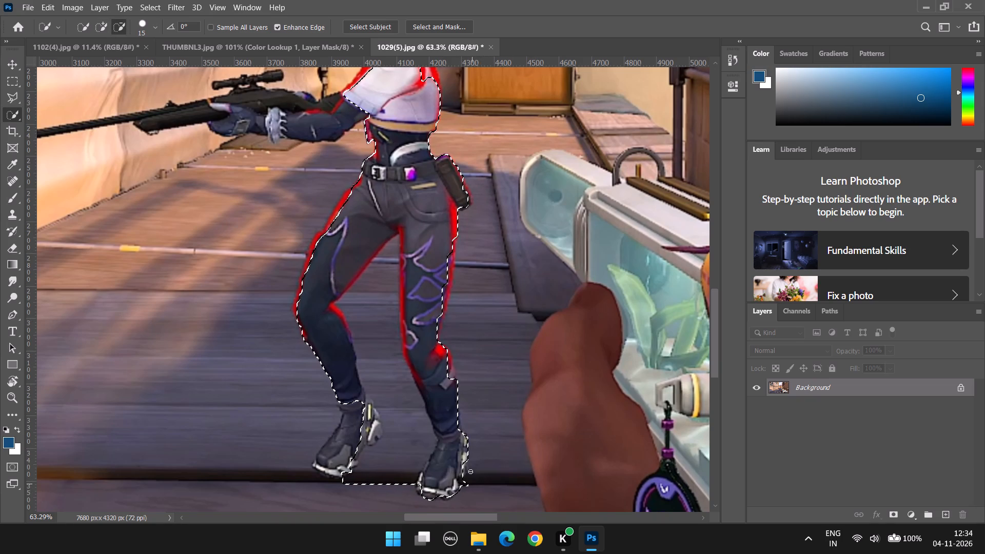
pyautogui.scroll(6, 437, 517)
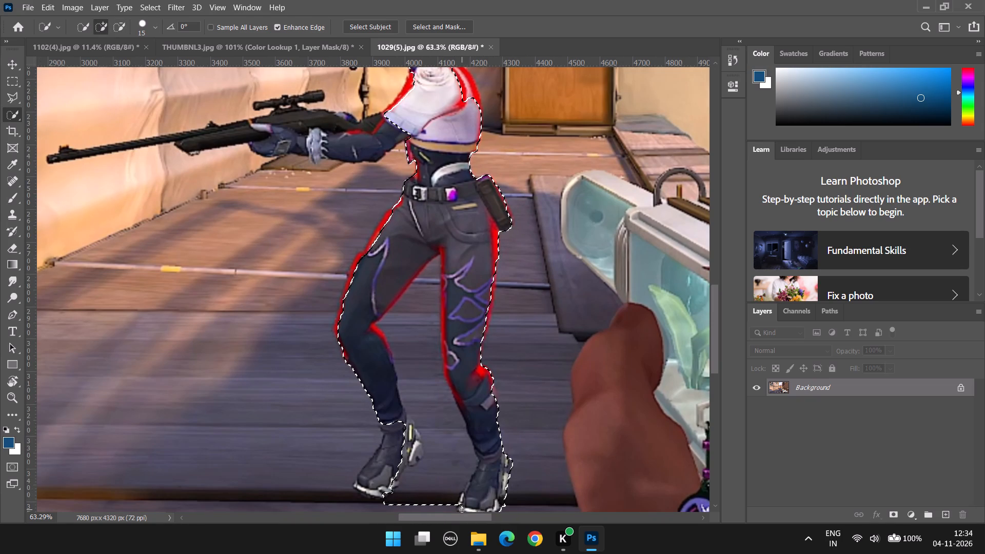
pyautogui.keyDown('alt'); pyautogui.moveTo(457, 510); pyautogui.dragTo(457, 433); pyautogui.keyUp('alt')
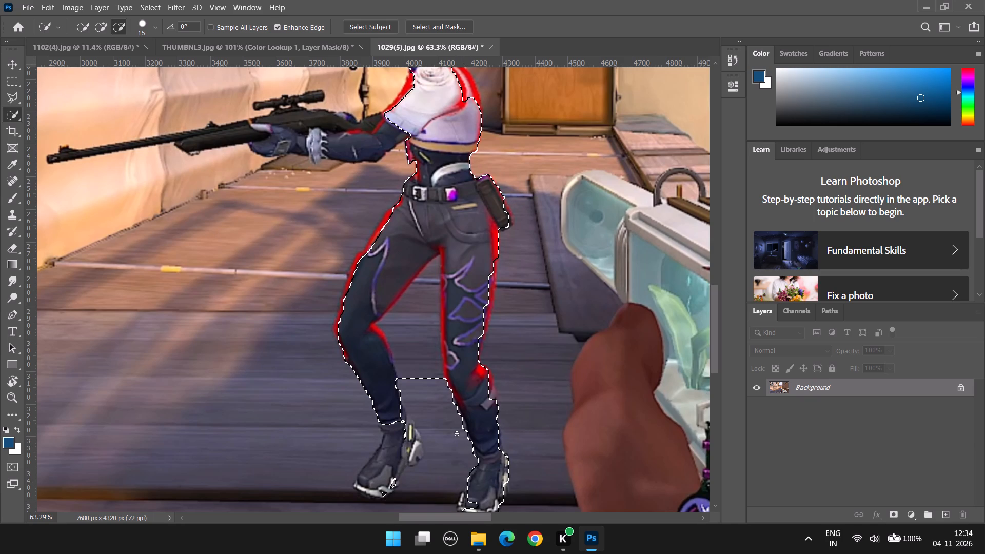
pyautogui.keyDown('alt'); pyautogui.moveTo(457, 433); pyautogui.dragTo(440, 262); pyautogui.keyUp('alt')
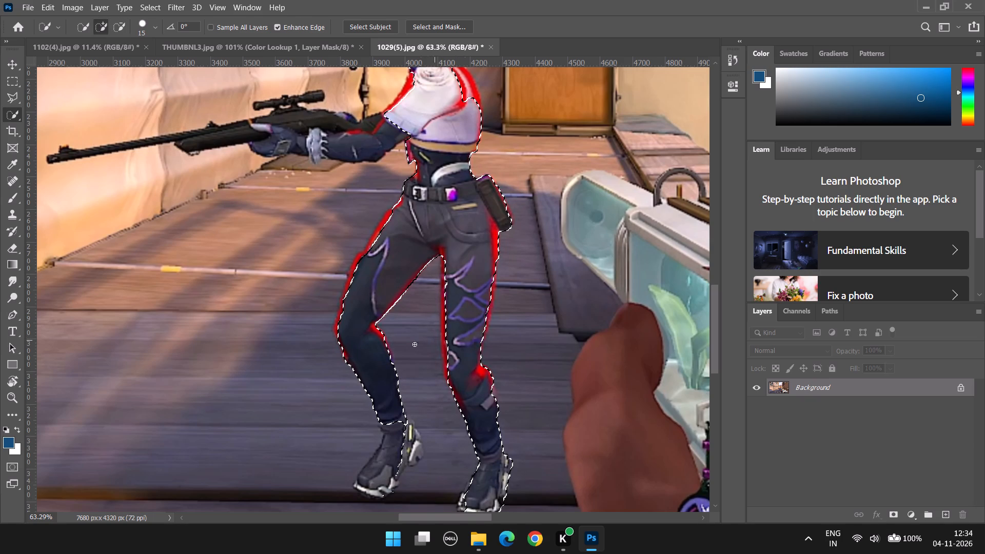
# Add the boot of the enemy's bent rear leg to the selection.
pyautogui.scroll(-4, 441, 391)
pyautogui.moveTo(410, 386); pyautogui.dragTo(393, 426)
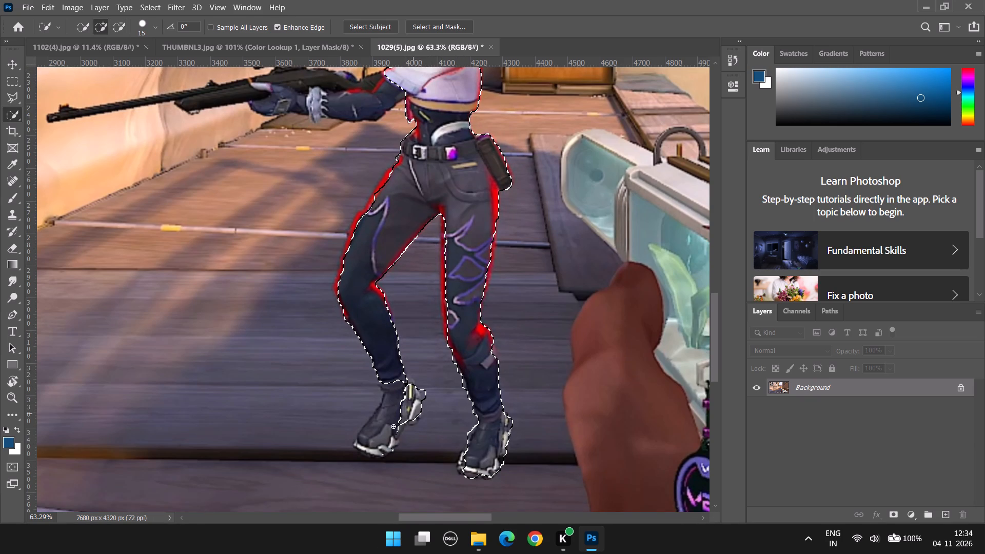
pyautogui.moveTo(393, 426); pyautogui.dragTo(391, 379)
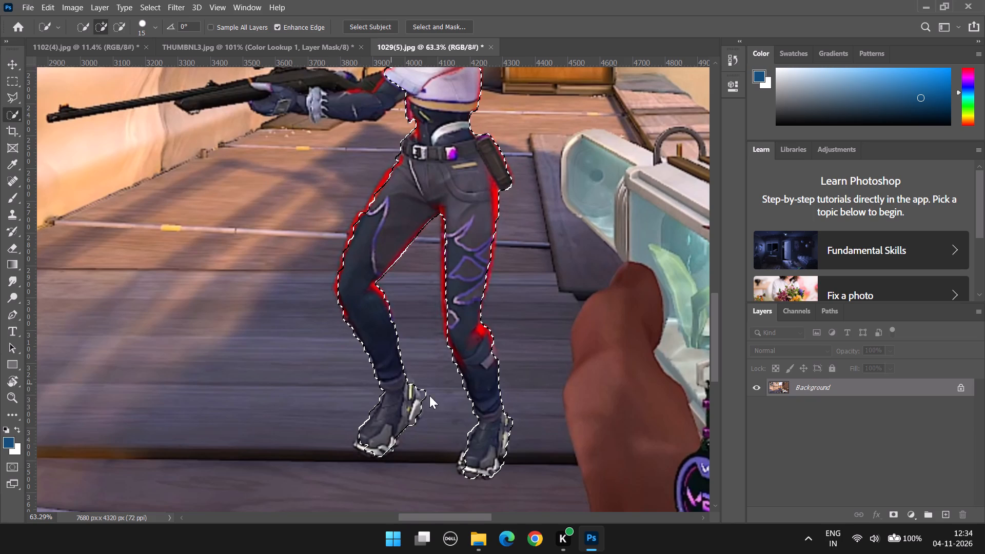
# Extend the selection to the red-outlined edges of the enemy's knees and lower legs.
pyautogui.scroll(5, 358, 289)
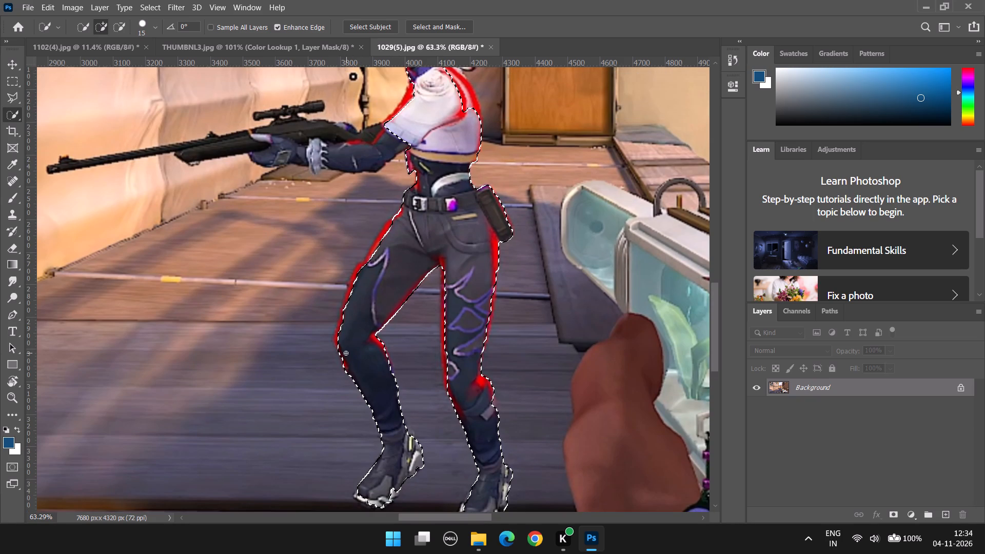
pyautogui.moveTo(343, 351); pyautogui.dragTo(371, 279)
pyautogui.keyDown('alt'); pyautogui.scroll(10, 425, 451); pyautogui.keyUp('alt')
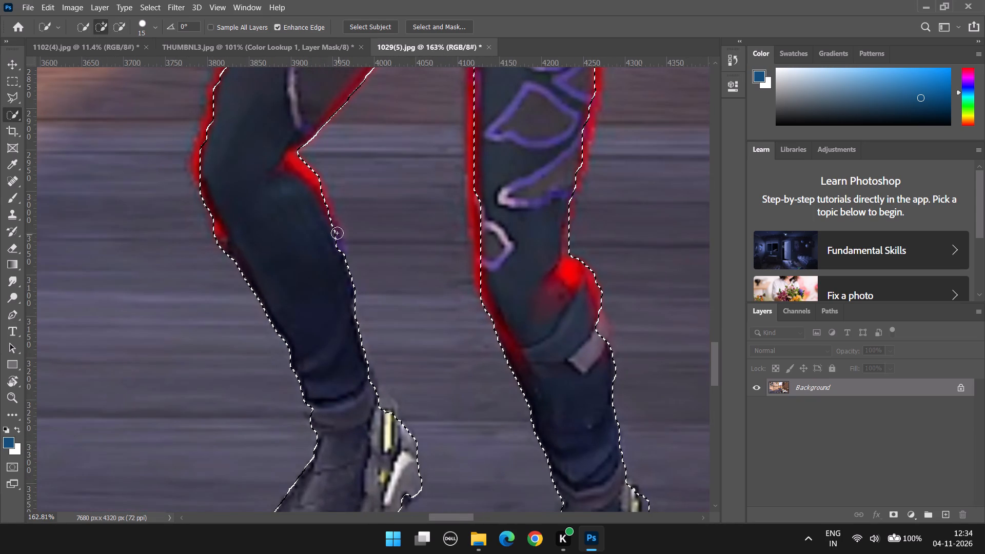
pyautogui.moveTo(318, 190); pyautogui.dragTo(351, 340)
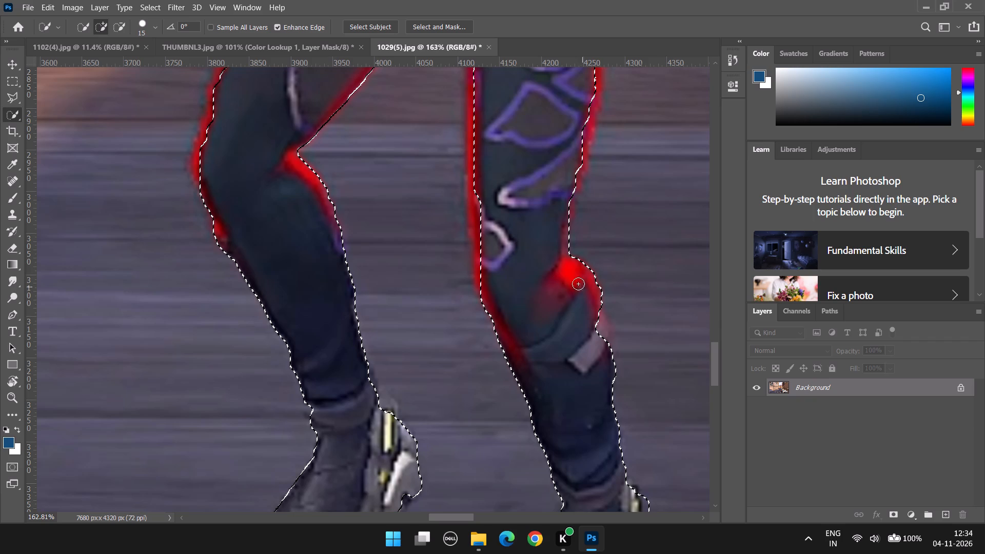
pyautogui.moveTo(592, 307); pyautogui.dragTo(602, 384)
pyautogui.moveTo(590, 324); pyautogui.dragTo(603, 375)
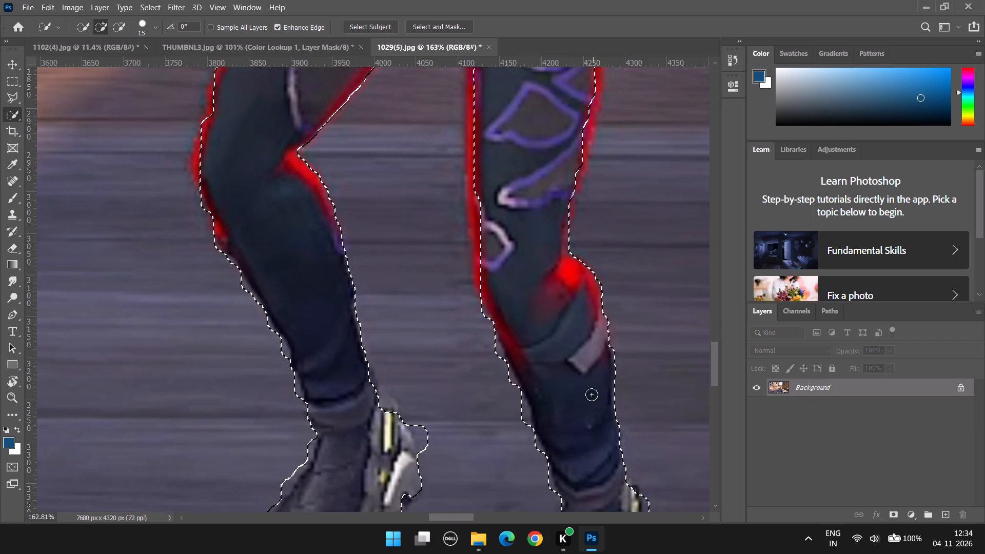
# Correct the selection around the front boot, trimming the floor beside it and including its sole and heel.
pyautogui.scroll(-14, 592, 394)
pyautogui.keyDown('alt'); pyautogui.moveTo(657, 352); pyautogui.dragTo(651, 397); pyautogui.keyUp('alt')
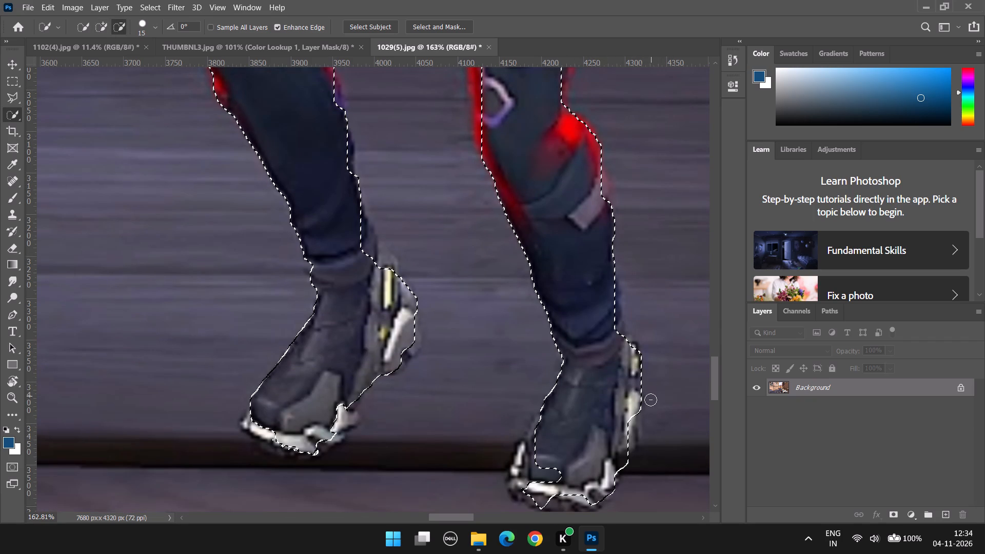
pyautogui.moveTo(634, 434); pyautogui.dragTo(617, 463)
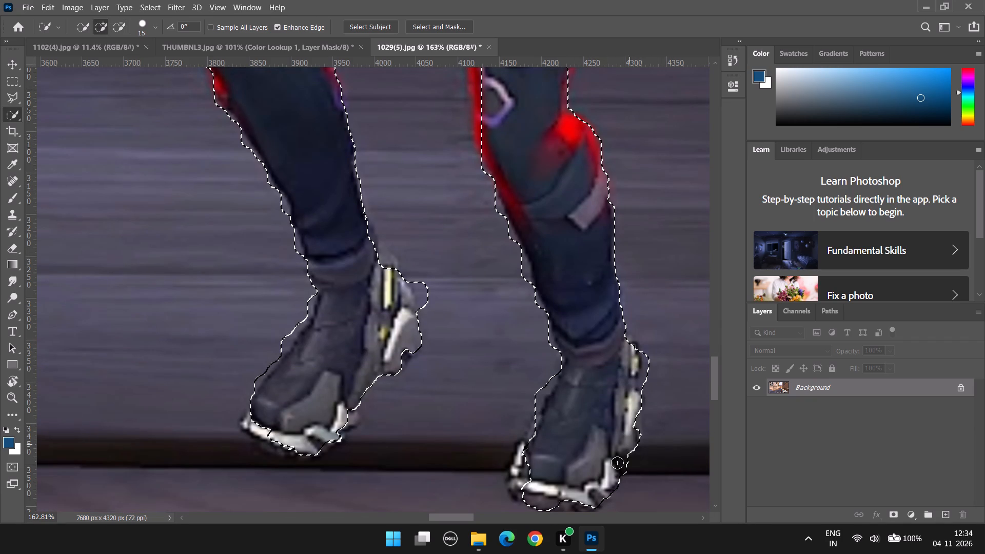
pyautogui.moveTo(617, 463); pyautogui.dragTo(532, 436)
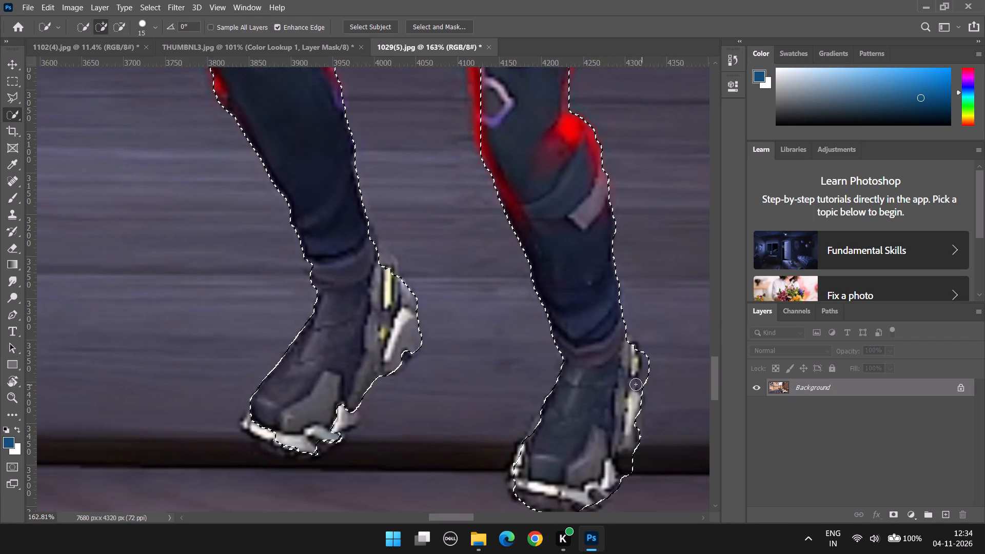
# Add the enemy's outstretched arm, gloved hand, and the rifle's body and scope to the selection.
pyautogui.keyDown('alt'); pyautogui.scroll(-7, 618, 384); pyautogui.keyUp('alt')
pyautogui.scroll(20, 390, 248)
pyautogui.scroll(6, 390, 248)
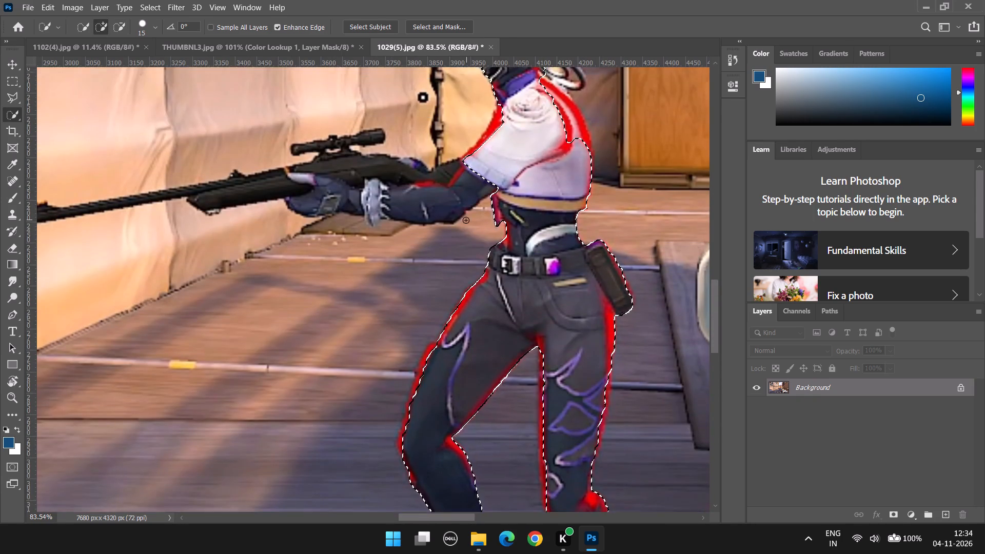
pyautogui.scroll(4, 466, 220)
pyautogui.keyDown('alt'); pyautogui.scroll(10, 467, 221); pyautogui.keyUp('alt')
pyautogui.moveTo(499, 257); pyautogui.dragTo(445, 342)
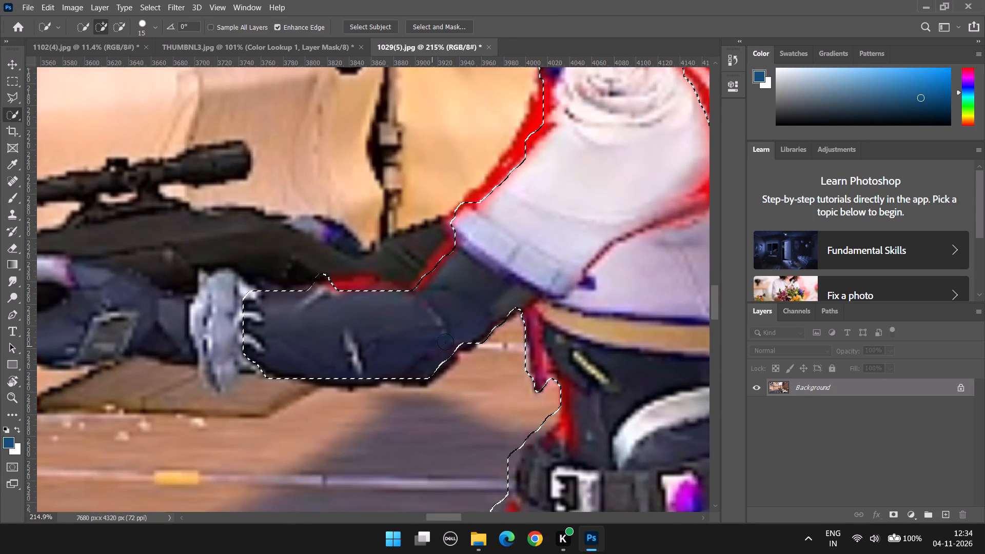
pyautogui.moveTo(445, 342); pyautogui.dragTo(471, 328)
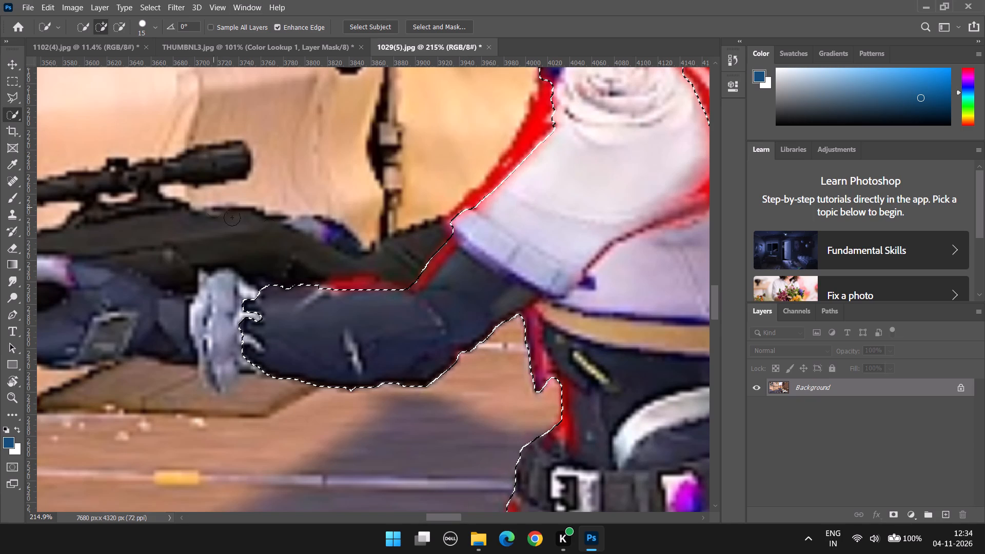
pyautogui.scroll(1, 336, 286)
pyautogui.moveTo(282, 358); pyautogui.dragTo(223, 397)
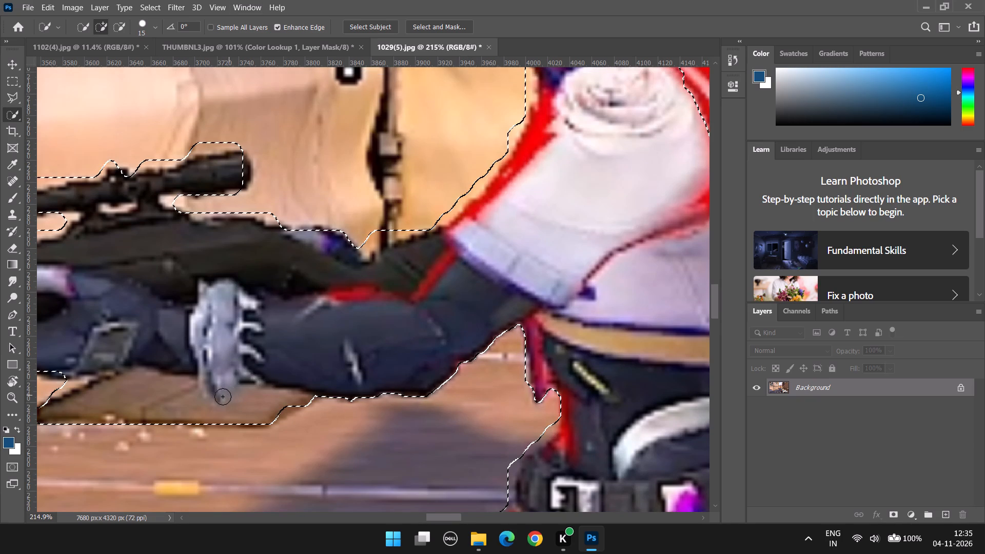
pyautogui.moveTo(223, 397); pyautogui.dragTo(219, 387)
# Subtract the wooden plank beneath the forearm from the selection and restore the arm's lower edge.
pyautogui.scroll(-9, 255, 366)
pyautogui.keyDown('alt'); pyautogui.scroll(9, 45, 392); pyautogui.keyUp('alt')
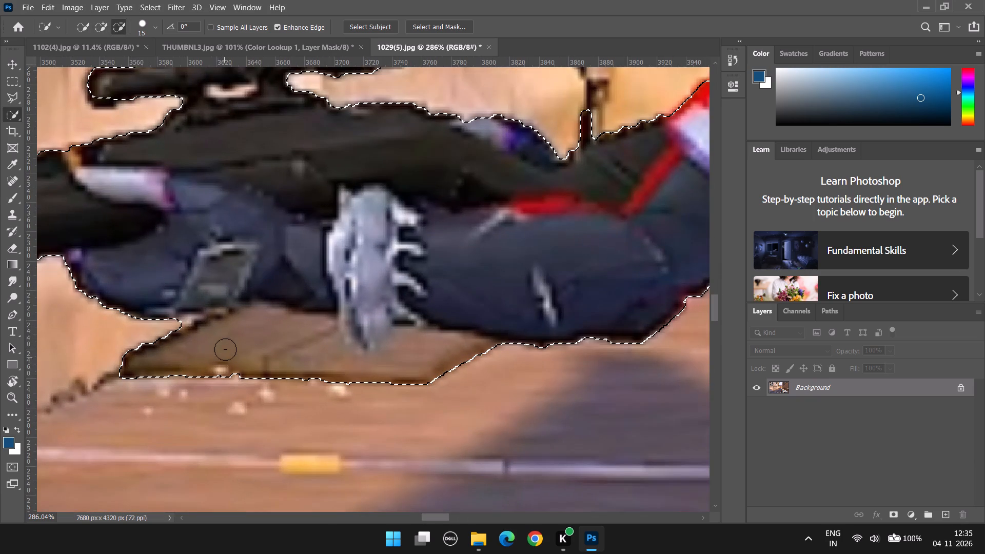
pyautogui.keyDown('alt'); pyautogui.moveTo(165, 332); pyautogui.dragTo(481, 380); pyautogui.keyUp('alt')
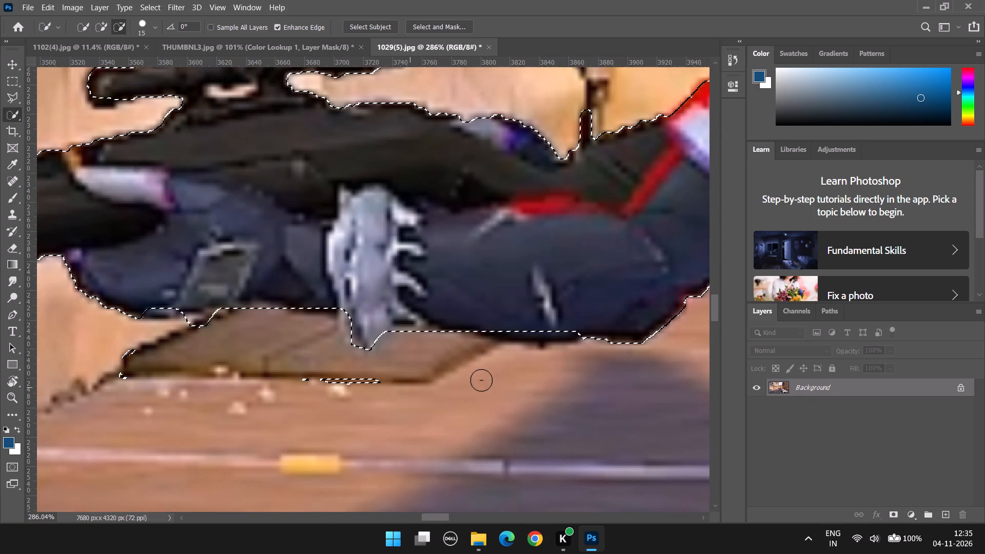
pyautogui.keyDown('alt'); pyautogui.moveTo(481, 380); pyautogui.dragTo(515, 378); pyautogui.keyUp('alt')
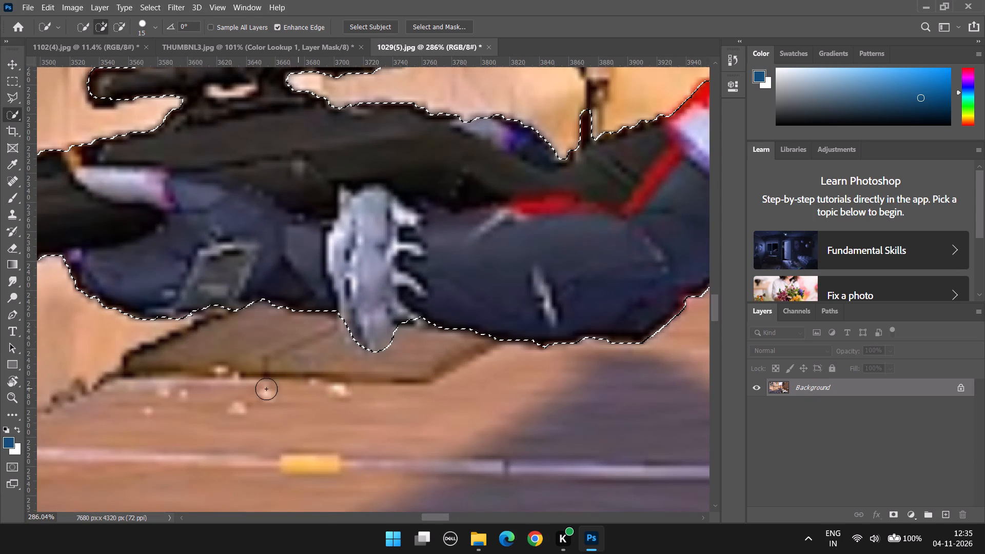
pyautogui.moveTo(199, 295); pyautogui.dragTo(277, 285)
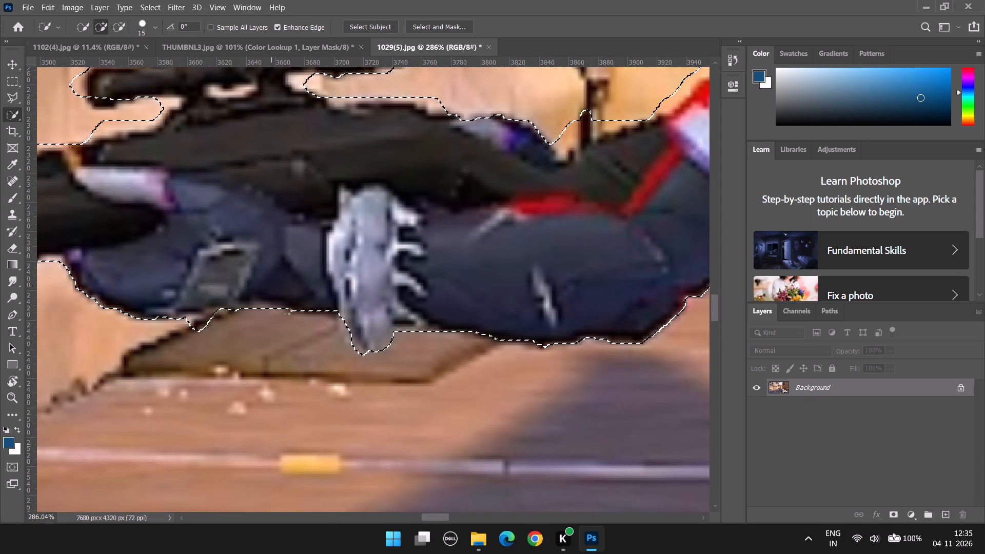
# Add the rifle's long barrel, front sight and muzzle to the selection.
pyautogui.keyDown('alt'); pyautogui.scroll(-6, 506, 339); pyautogui.keyUp('alt')
pyautogui.scroll(5, 63, 313)
pyautogui.keyDown('alt'); pyautogui.scroll(-6, 94, 321); pyautogui.keyUp('alt')
pyautogui.moveTo(441, 519); pyautogui.dragTo(392, 513)
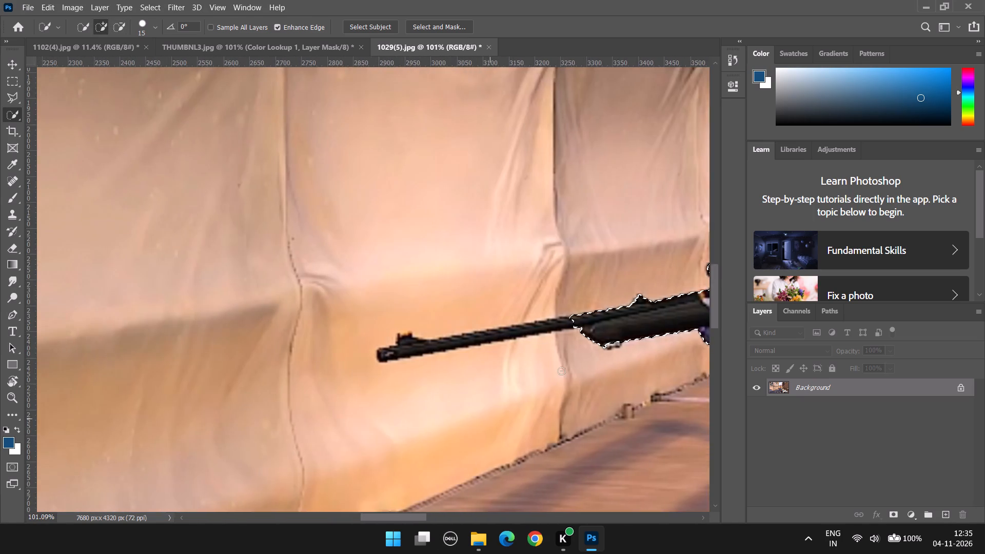
pyautogui.keyDown('alt'); pyautogui.scroll(5, 599, 345); pyautogui.keyUp('alt')
pyautogui.moveTo(550, 309); pyautogui.dragTo(542, 315)
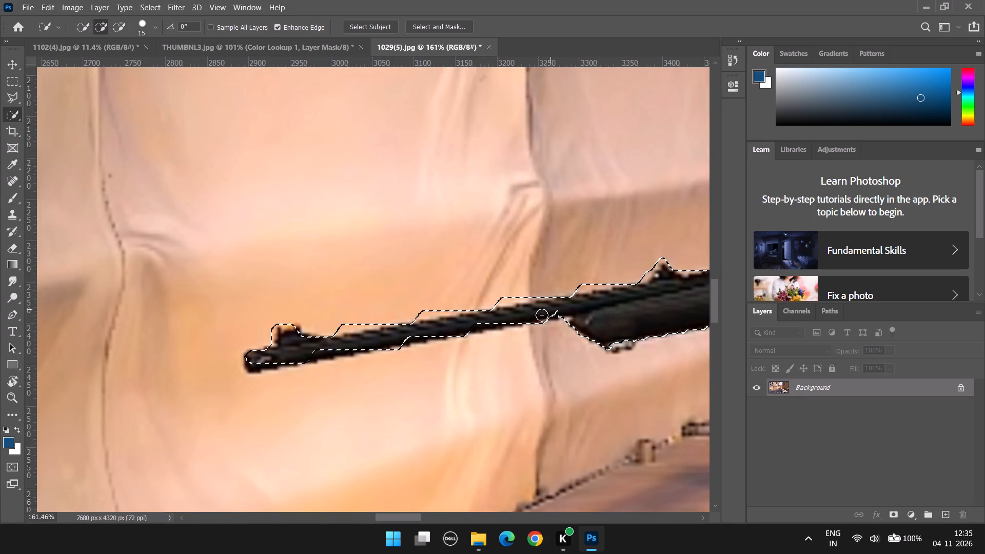
pyautogui.moveTo(542, 315); pyautogui.dragTo(515, 321)
pyautogui.moveTo(370, 338); pyautogui.dragTo(399, 334)
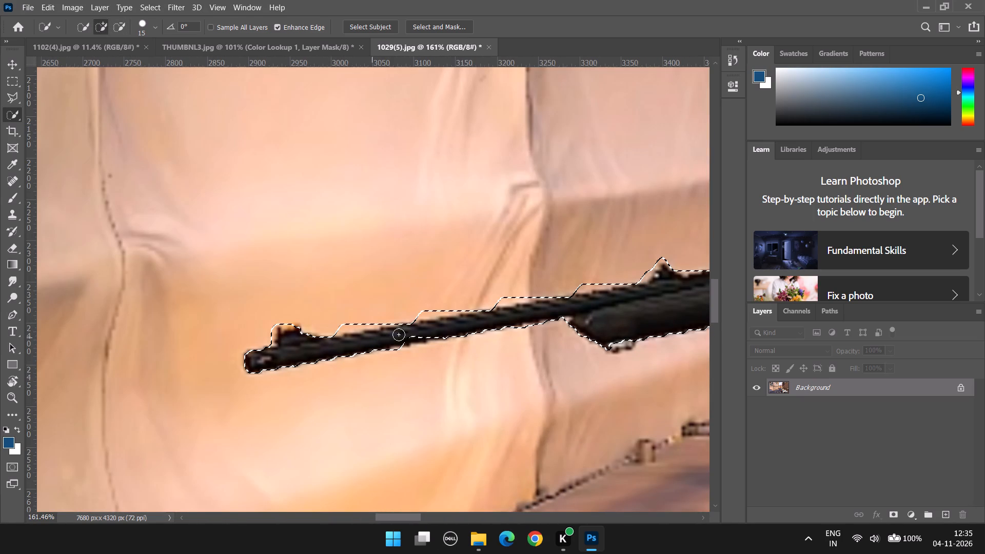
pyautogui.moveTo(399, 334); pyautogui.dragTo(410, 329)
# Subtract the sliver of the background post above the enemy's upper arm from the selection.
pyautogui.keyDown('alt'); pyautogui.scroll(-7, 452, 349); pyautogui.keyUp('alt')
pyautogui.scroll(4, 800, 305)
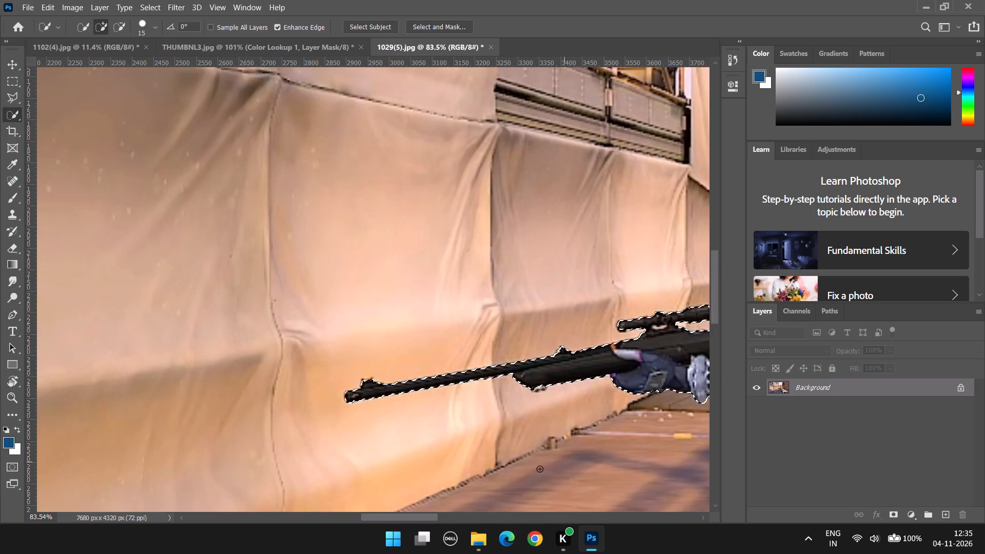
pyautogui.moveTo(415, 517); pyautogui.dragTo(456, 521)
pyautogui.keyDown('alt'); pyautogui.scroll(8, 388, 286); pyautogui.keyUp('alt')
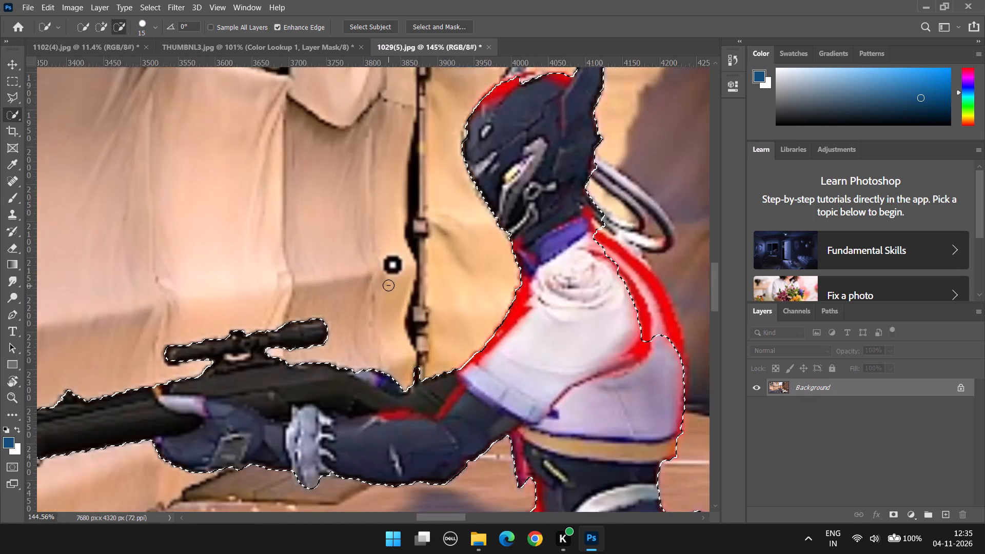
pyautogui.keyDown('alt'); pyautogui.scroll(4, 388, 285); pyautogui.keyUp('alt')
pyautogui.keyDown('alt'); pyautogui.scroll(-7, 389, 286); pyautogui.keyUp('alt')
pyautogui.keyDown('alt'); pyautogui.scroll(10, 406, 388); pyautogui.keyUp('alt')
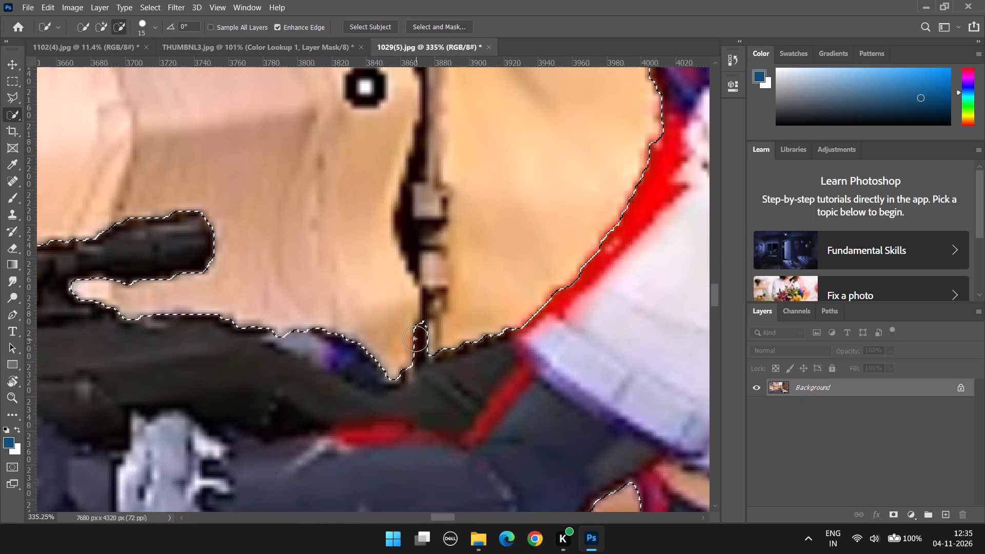
pyautogui.keyDown('alt'); pyautogui.moveTo(416, 337); pyautogui.dragTo(421, 352); pyautogui.keyUp('alt')
pyautogui.keyDown('alt'); pyautogui.scroll(-3, 687, 296); pyautogui.keyUp('alt')
# Add the helmet's small front ear, red crown edge and rear ear tip to the selection.
pyautogui.keyDown('alt'); pyautogui.scroll(-5, 687, 296); pyautogui.keyUp('alt')
pyautogui.scroll(-15, 652, 246)
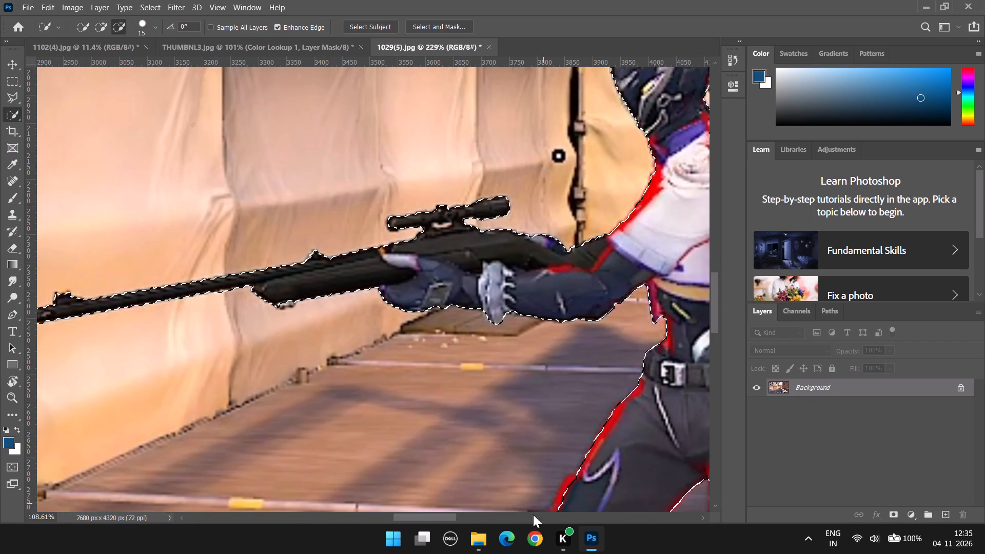
pyautogui.moveTo(459, 519); pyautogui.dragTo(491, 521)
pyautogui.moveTo(484, 519); pyautogui.dragTo(462, 519)
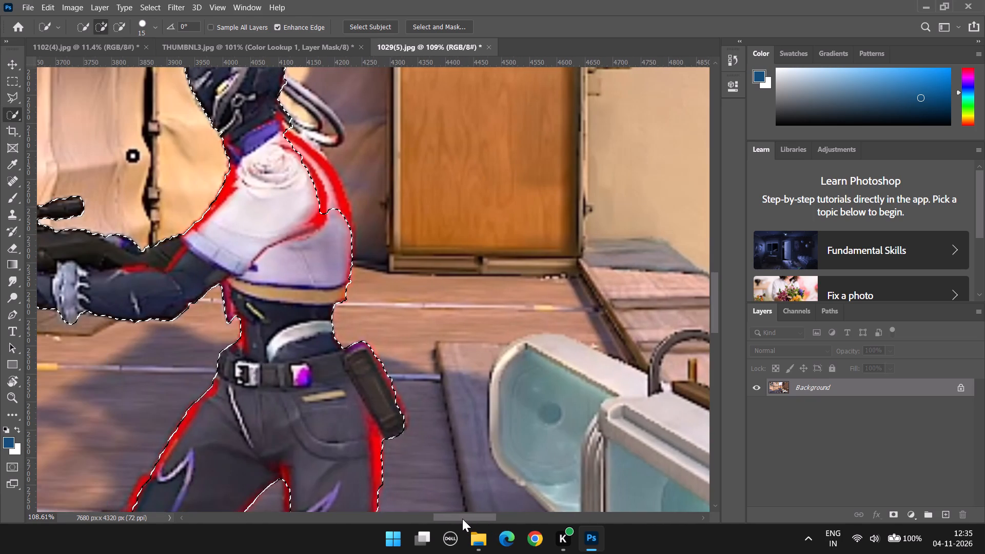
pyautogui.moveTo(462, 519); pyautogui.dragTo(462, 519)
pyautogui.scroll(20, 242, 264)
pyautogui.scroll(4, 242, 264)
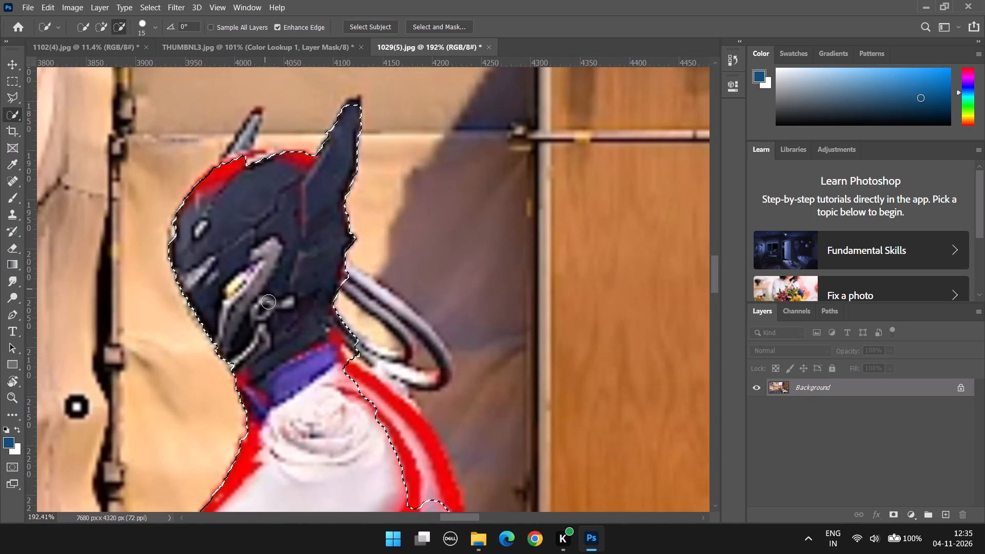
pyautogui.scroll(4, 277, 186)
pyautogui.moveTo(240, 195); pyautogui.dragTo(245, 178)
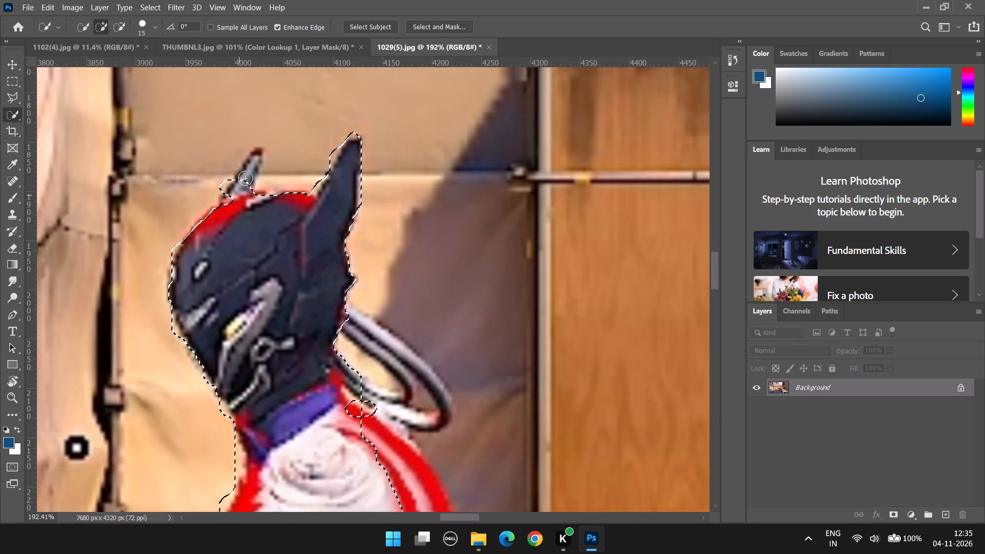
pyautogui.moveTo(245, 178); pyautogui.dragTo(255, 154)
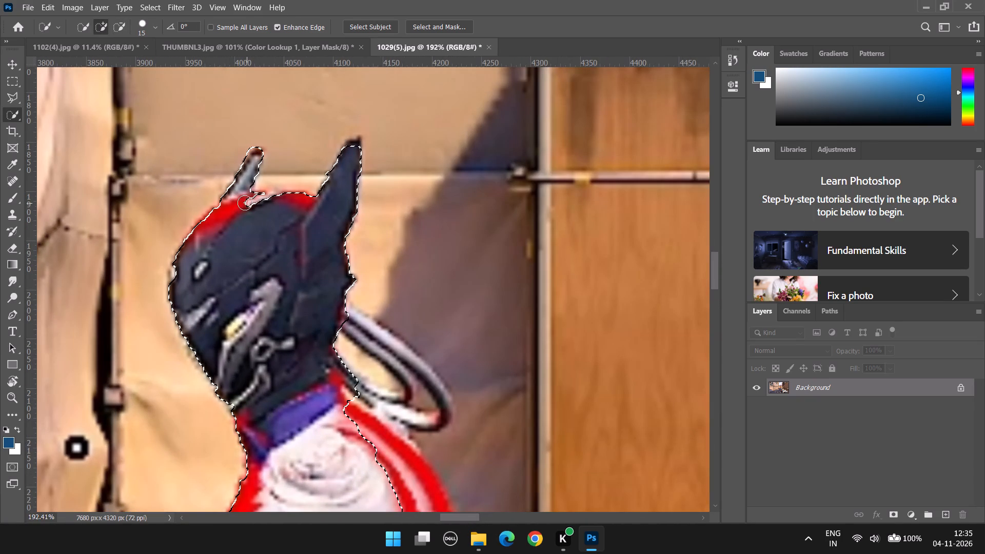
pyautogui.moveTo(247, 202); pyautogui.dragTo(297, 201)
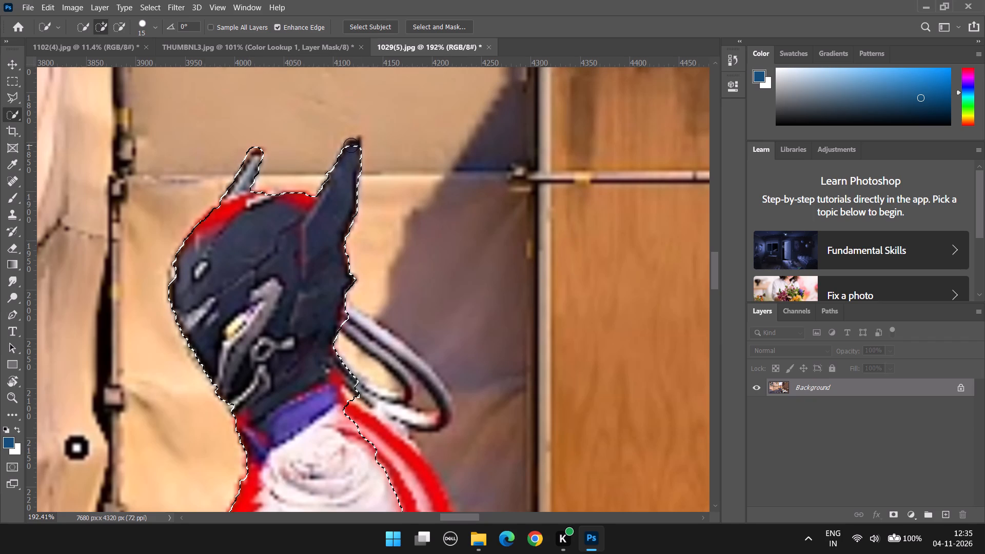
pyautogui.moveTo(350, 146); pyautogui.dragTo(359, 143)
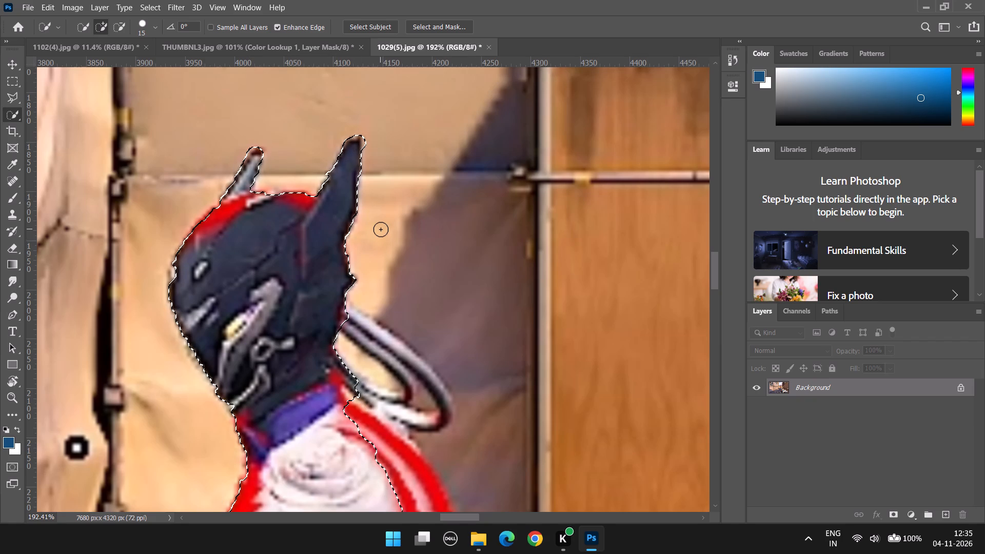
# Extend the selection over the red-outlined back of the enemy's shoulder and upper torso.
pyautogui.scroll(-6, 379, 276)
pyautogui.keyDown('alt'); pyautogui.scroll(-7, 356, 257); pyautogui.keyUp('alt')
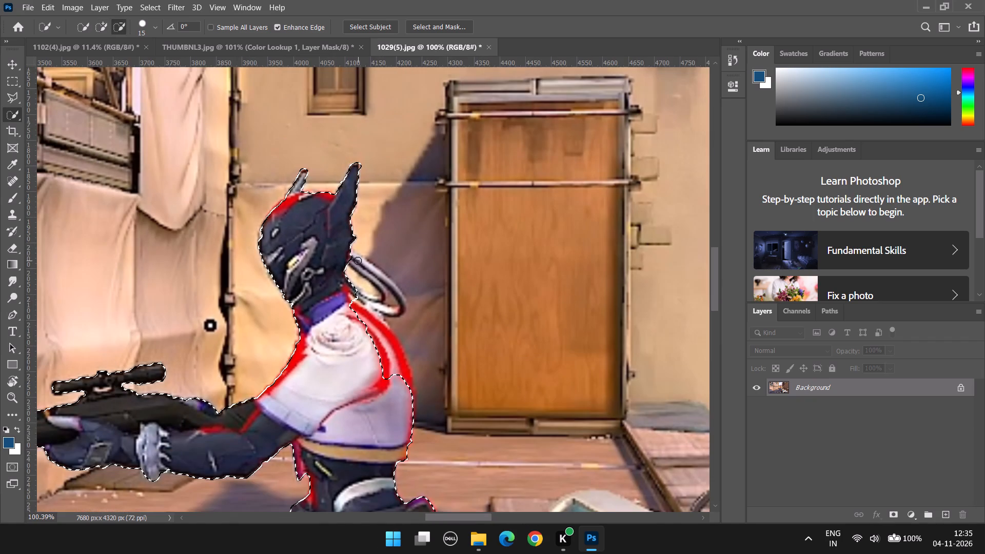
pyautogui.moveTo(356, 301); pyautogui.dragTo(408, 399)
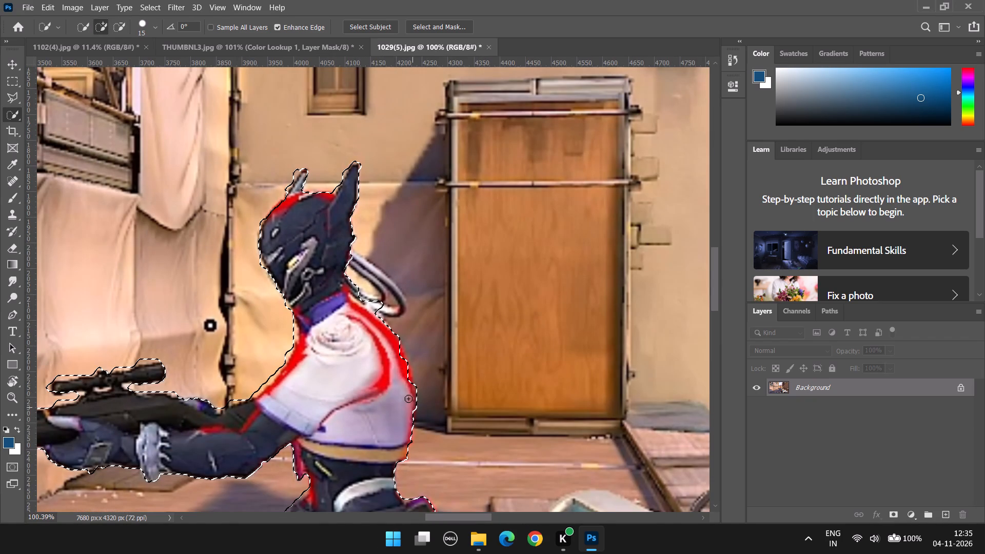
pyautogui.moveTo(408, 399); pyautogui.dragTo(382, 331)
# Unlock the Background layer and copy the selected enemy onto a new layer.
pyautogui.keyDown('alt'); pyautogui.scroll(-15, 279, 307); pyautogui.keyUp('alt')
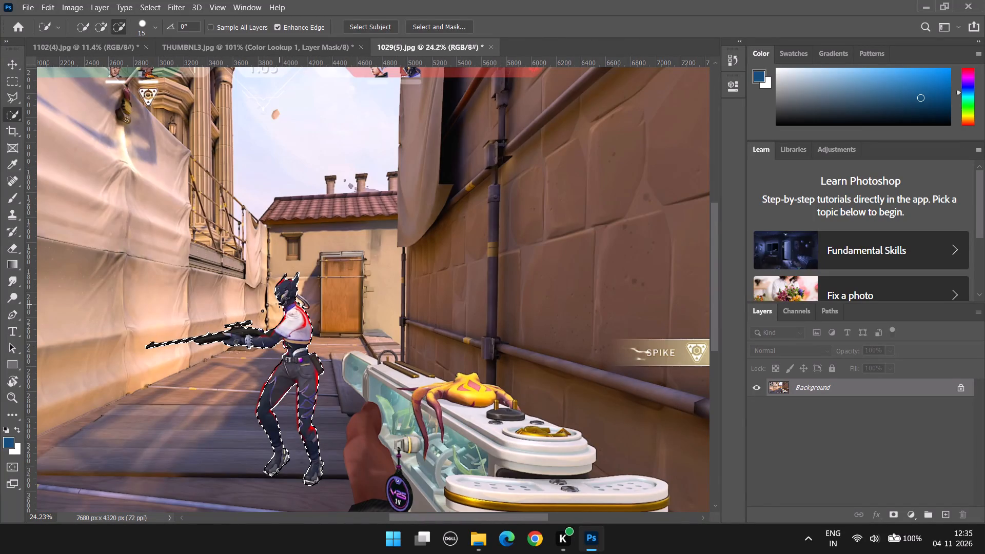
pyautogui.click(964, 388)
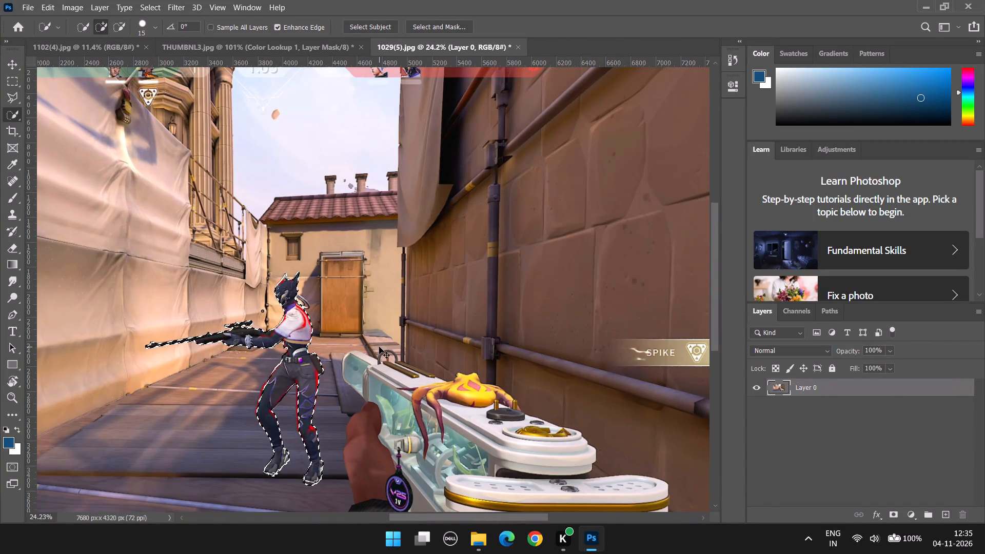
pyautogui.hotkey('ctrl', 'j')
# Bring the enemy cutout from 1029(5).jpg into the THUMBNL3.jpg document.
pyautogui.click(12, 66)
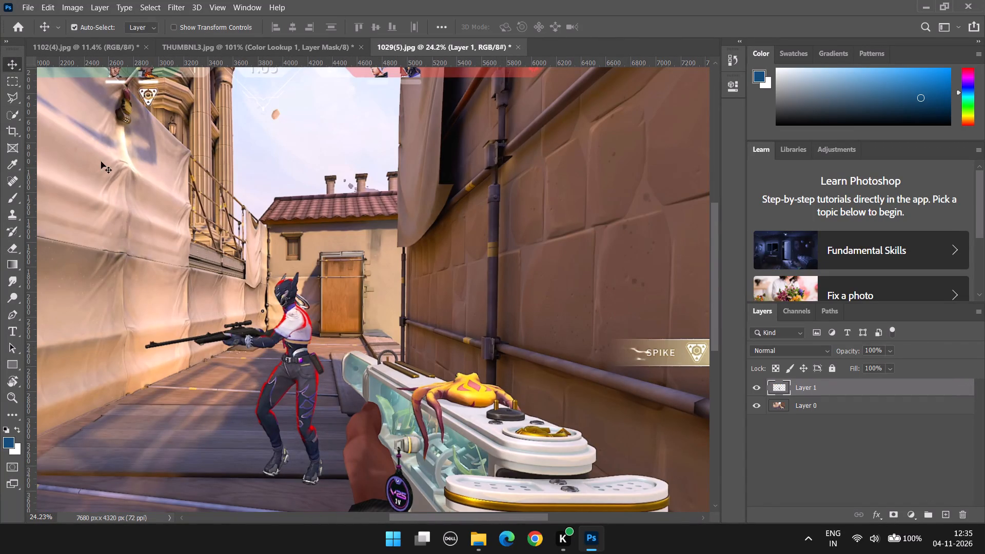
pyautogui.moveTo(278, 340); pyautogui.dragTo(252, 50)
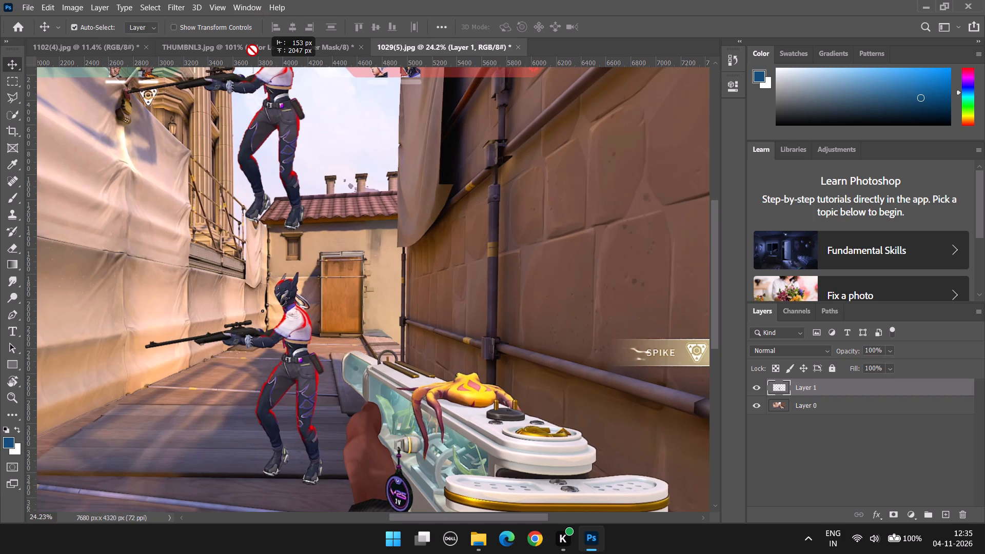
pyautogui.moveTo(252, 50); pyautogui.dragTo(414, 295)
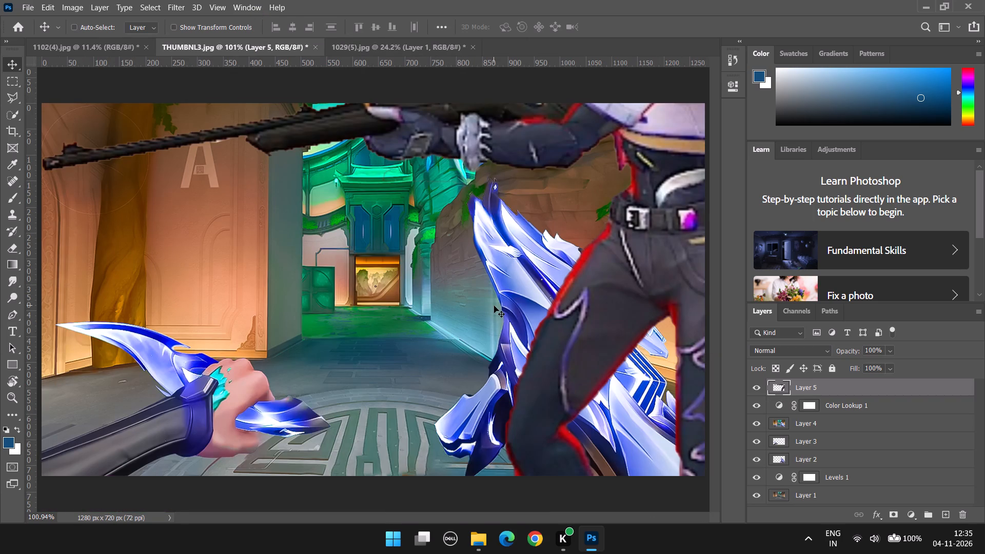
# Scale the enemy down to about 11.19% and place it in the corridor beside the lit doorway.
pyautogui.hotkey('ctrl', 't')
pyautogui.keyDown('alt'); pyautogui.scroll(-7, 392, 305); pyautogui.keyUp('alt')
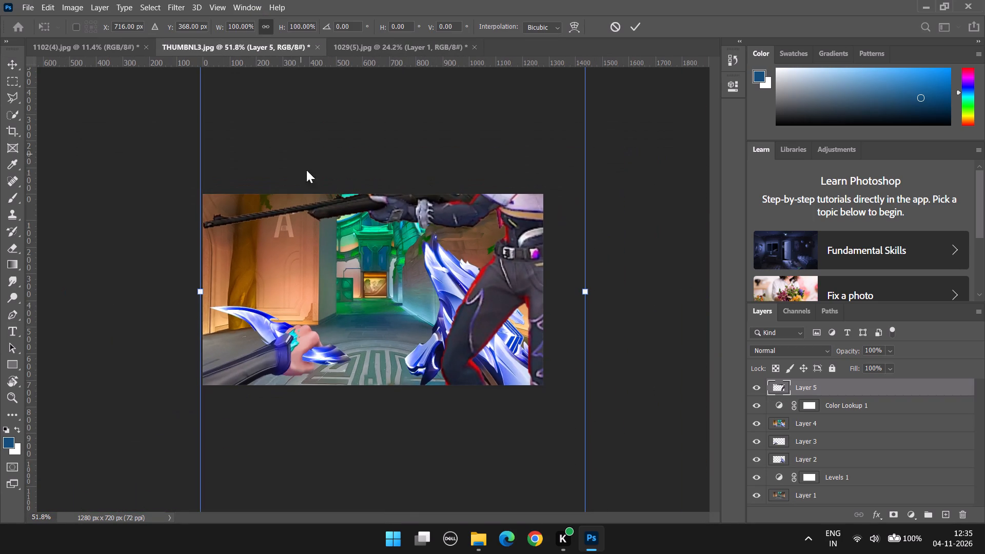
pyautogui.click(197, 288)
pyautogui.moveTo(196, 287); pyautogui.dragTo(536, 316)
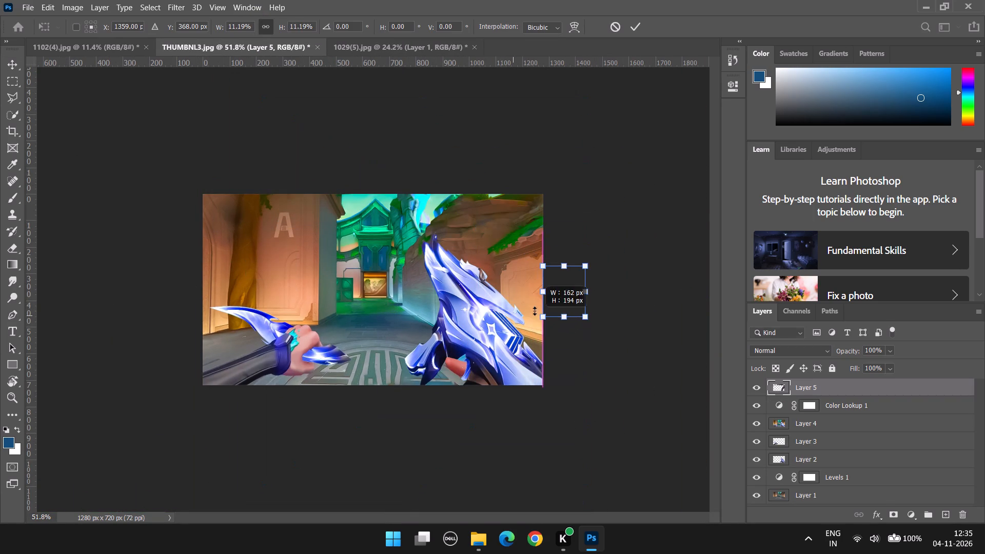
pyautogui.moveTo(559, 288); pyautogui.dragTo(405, 286)
pyautogui.keyDown('alt'); pyautogui.scroll(9, 404, 284); pyautogui.keyUp('alt')
pyautogui.moveTo(460, 302); pyautogui.dragTo(426, 312)
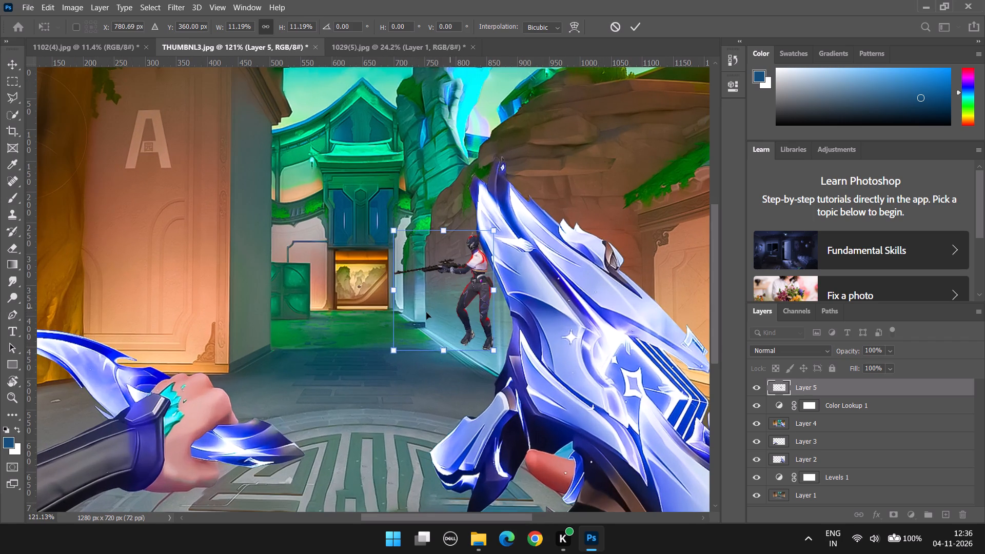
pyautogui.moveTo(426, 312); pyautogui.dragTo(407, 311)
pyautogui.moveTo(477, 284); pyautogui.dragTo(421, 281)
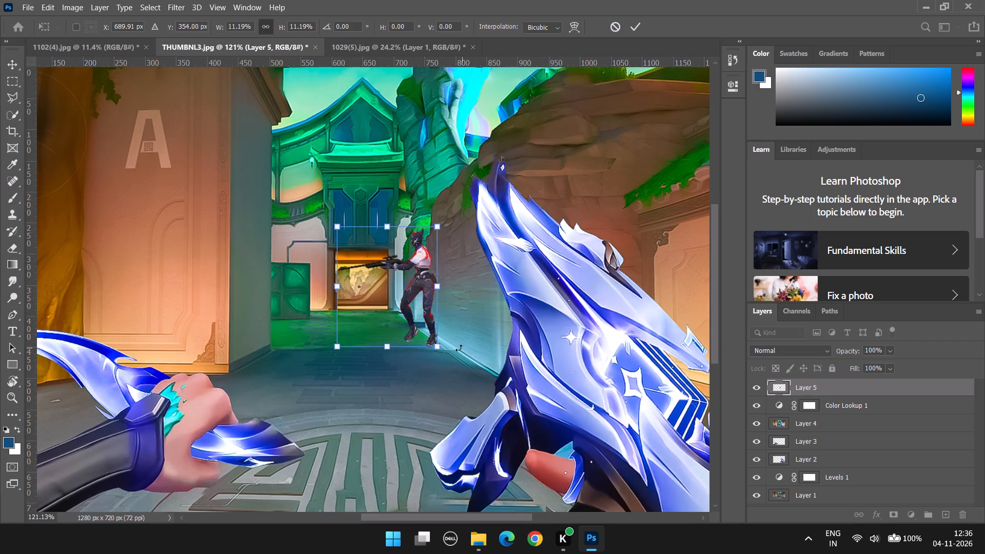
# Shrink the enemy further to about 3.17% and place it inside the lit doorway.
pyautogui.moveTo(441, 350); pyautogui.dragTo(396, 316)
pyautogui.moveTo(382, 270); pyautogui.dragTo(360, 282)
pyautogui.moveTo(379, 316); pyautogui.dragTo(349, 263)
pyautogui.click(336, 252)
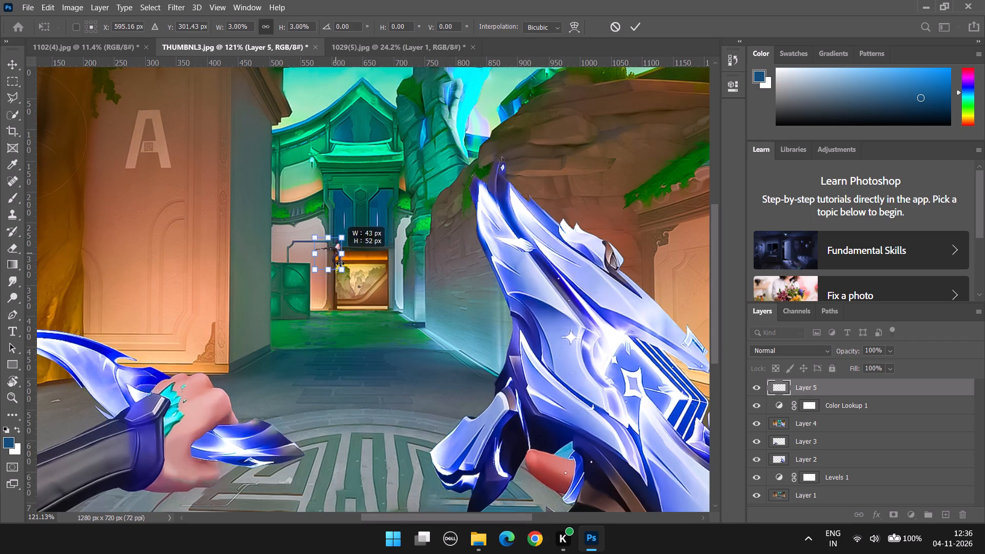
pyautogui.moveTo(333, 255); pyautogui.dragTo(368, 290)
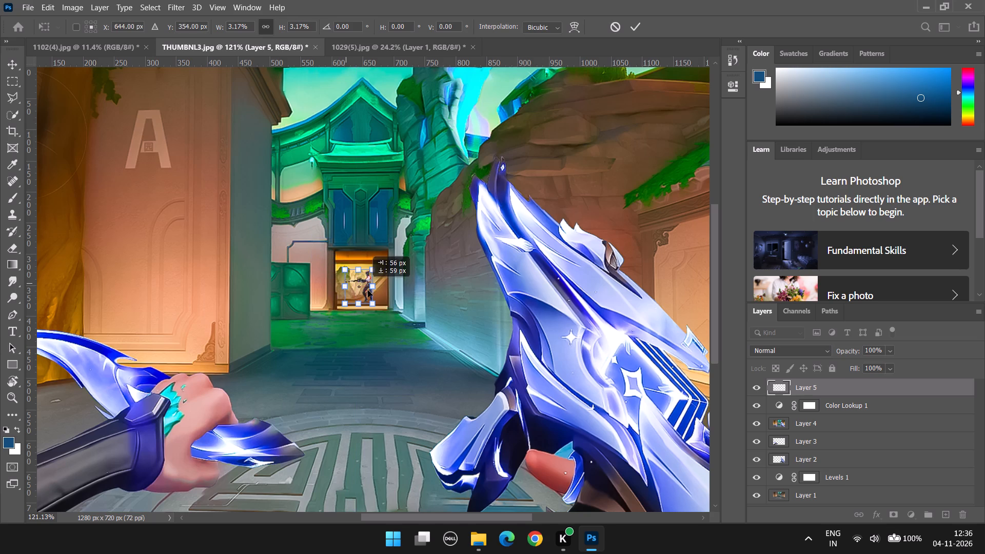
pyautogui.moveTo(368, 290); pyautogui.dragTo(367, 295)
# Reduce the enemy to about 2.84%, stand it at the right side of the lit doorway, and apply the transform.
pyautogui.keyDown('alt'); pyautogui.scroll(-6, 444, 283); pyautogui.keyUp('alt')
pyautogui.keyDown('alt'); pyautogui.scroll(2, 435, 303); pyautogui.keyUp('alt')
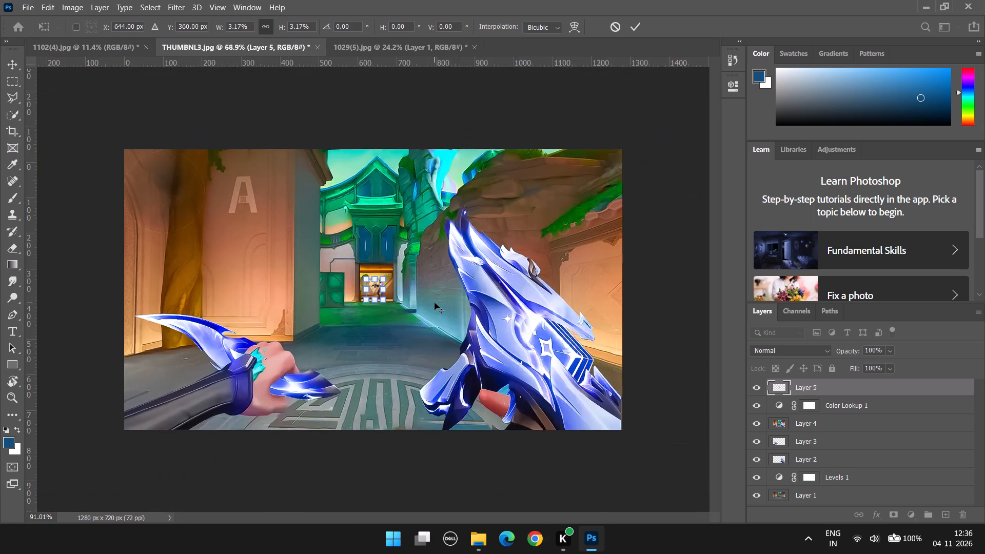
pyautogui.keyDown('alt'); pyautogui.scroll(18, 435, 303); pyautogui.keyUp('alt')
pyautogui.moveTo(257, 278); pyautogui.dragTo(247, 290)
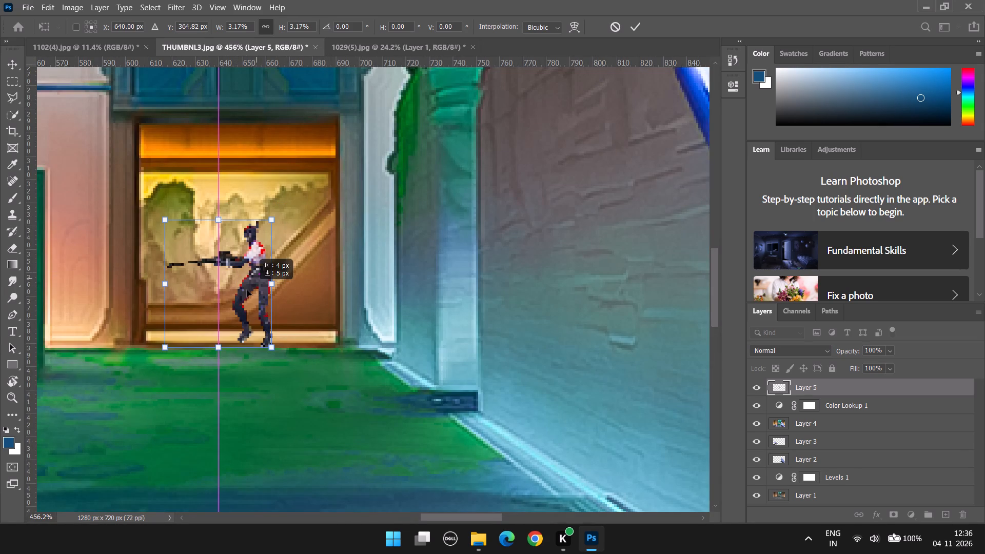
pyautogui.moveTo(247, 290); pyautogui.dragTo(246, 286)
pyautogui.moveTo(273, 220); pyautogui.dragTo(265, 238)
pyautogui.moveTo(239, 295); pyautogui.dragTo(239, 299)
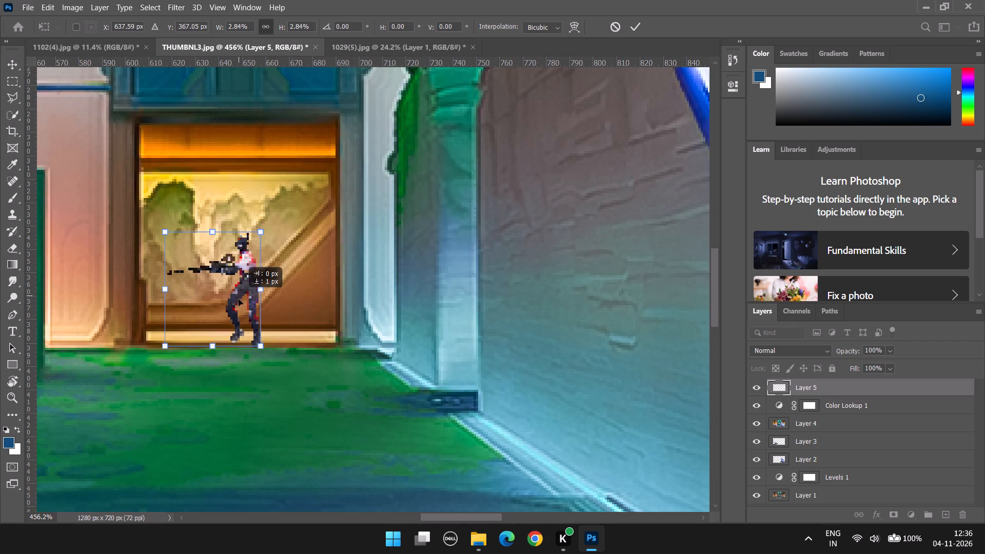
pyautogui.moveTo(239, 299); pyautogui.dragTo(305, 292)
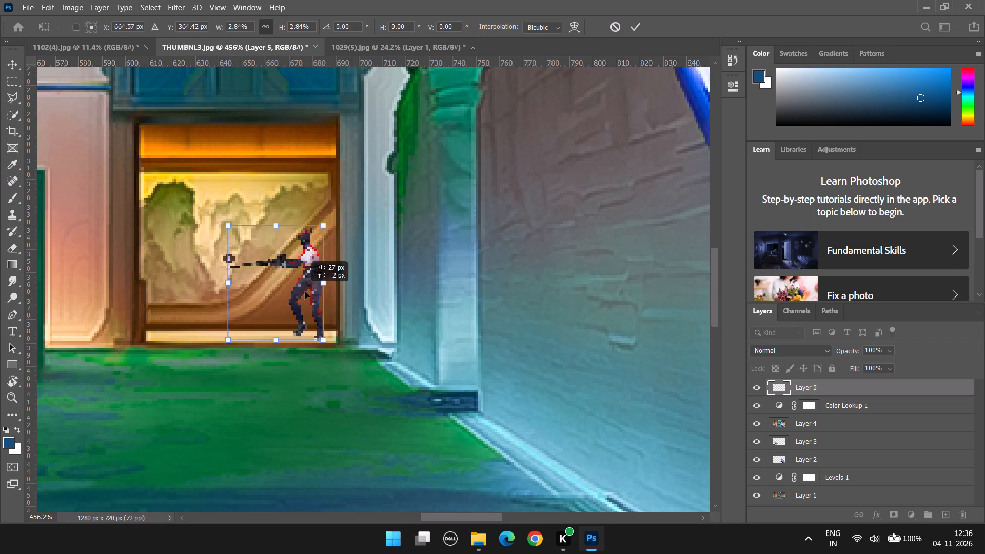
pyautogui.moveTo(305, 292); pyautogui.dragTo(302, 293)
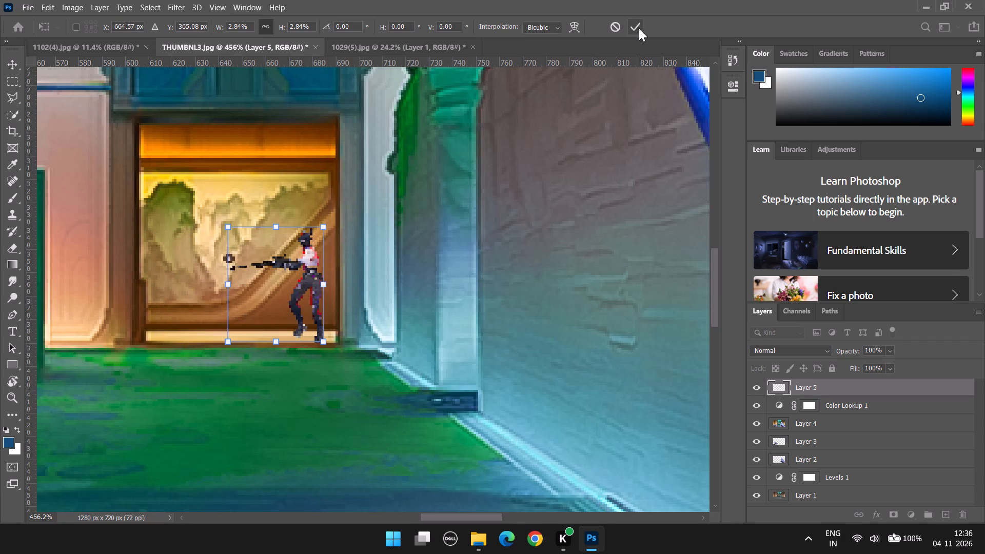
pyautogui.click(639, 28)
# Enlarge the placed enemy to about 204.68% and stand it against the pillar at the corridor's right wall.
pyautogui.keyDown('alt'); pyautogui.scroll(-20, 503, 305); pyautogui.keyUp('alt')
pyautogui.keyDown('alt'); pyautogui.scroll(14, 398, 293); pyautogui.keyUp('alt')
pyautogui.click(366, 274)
pyautogui.click(383, 282)
pyautogui.hotkey('ctrl', 't')
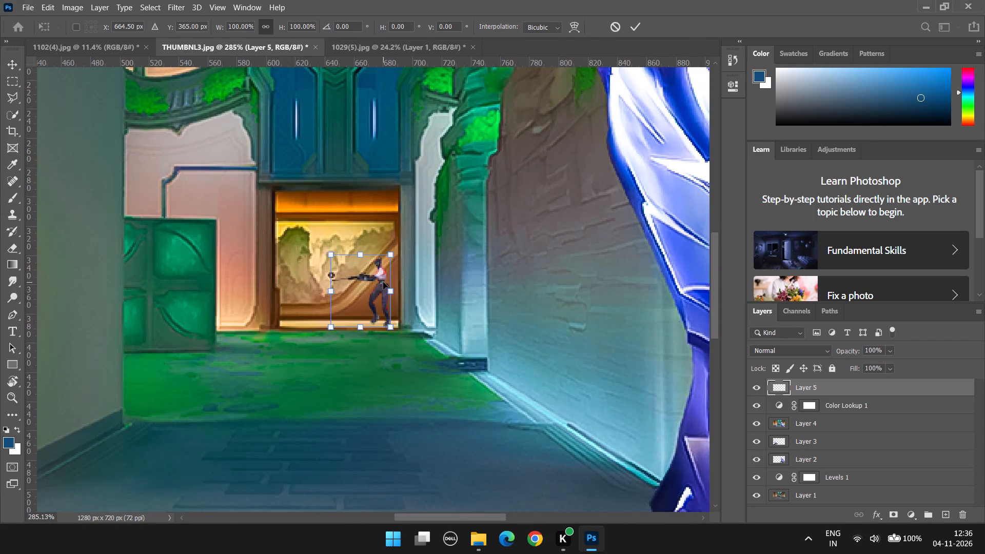
pyautogui.moveTo(369, 282); pyautogui.dragTo(462, 321)
pyautogui.moveTo(481, 293); pyautogui.dragTo(547, 220)
pyautogui.moveTo(511, 291); pyautogui.dragTo(457, 296)
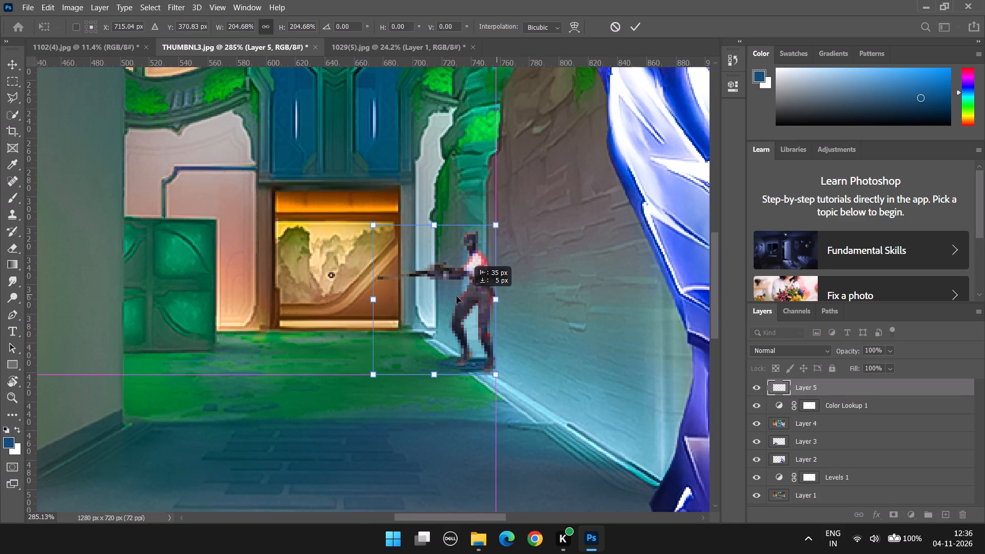
pyautogui.moveTo(457, 296); pyautogui.dragTo(455, 296)
pyautogui.click(641, 22)
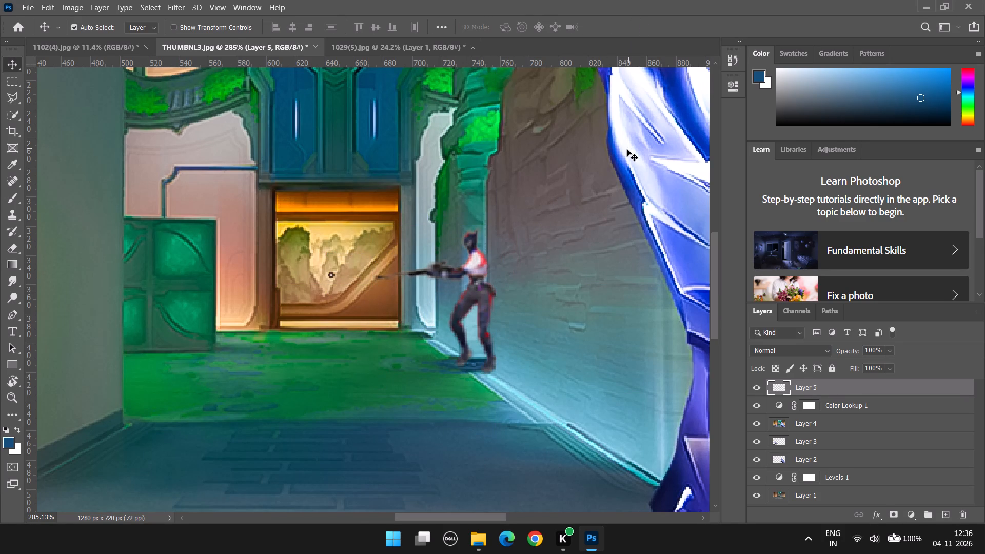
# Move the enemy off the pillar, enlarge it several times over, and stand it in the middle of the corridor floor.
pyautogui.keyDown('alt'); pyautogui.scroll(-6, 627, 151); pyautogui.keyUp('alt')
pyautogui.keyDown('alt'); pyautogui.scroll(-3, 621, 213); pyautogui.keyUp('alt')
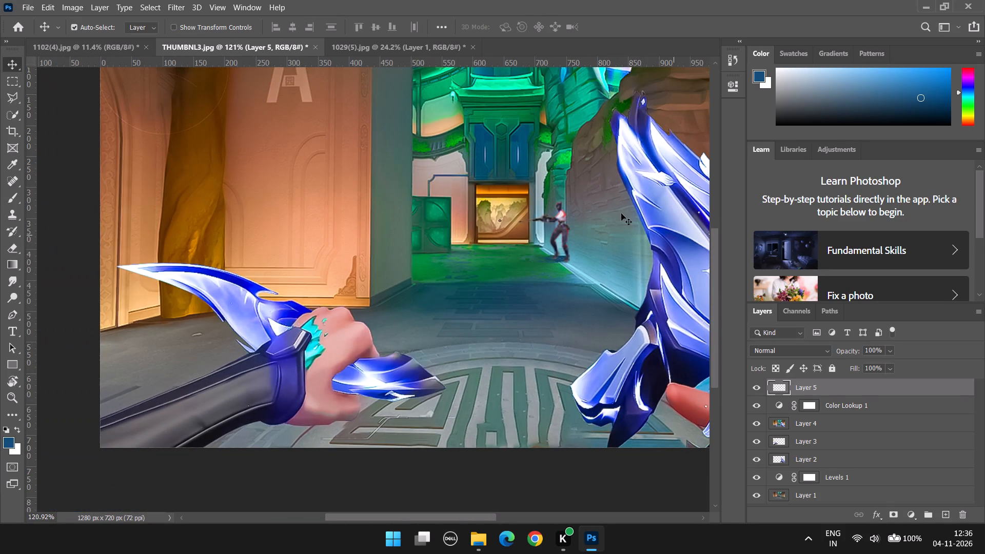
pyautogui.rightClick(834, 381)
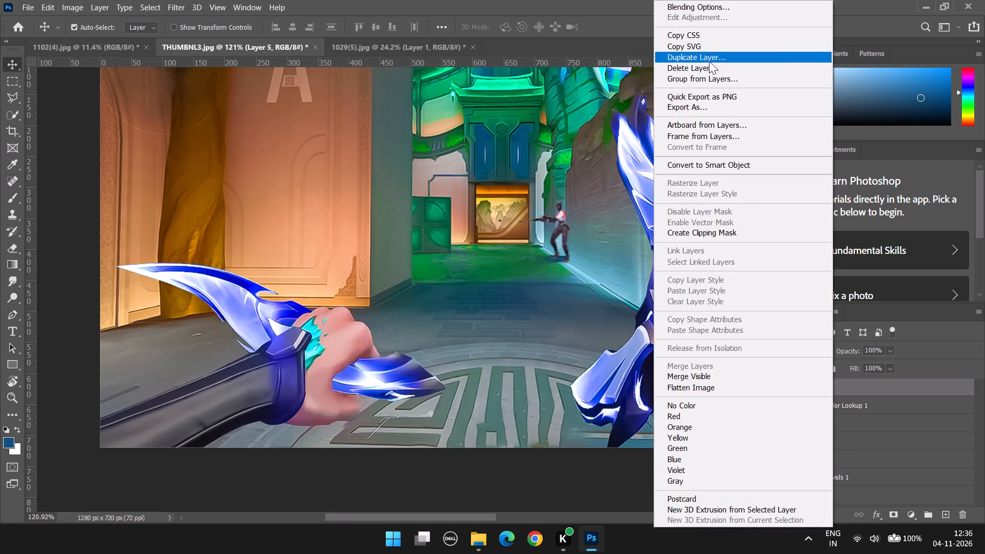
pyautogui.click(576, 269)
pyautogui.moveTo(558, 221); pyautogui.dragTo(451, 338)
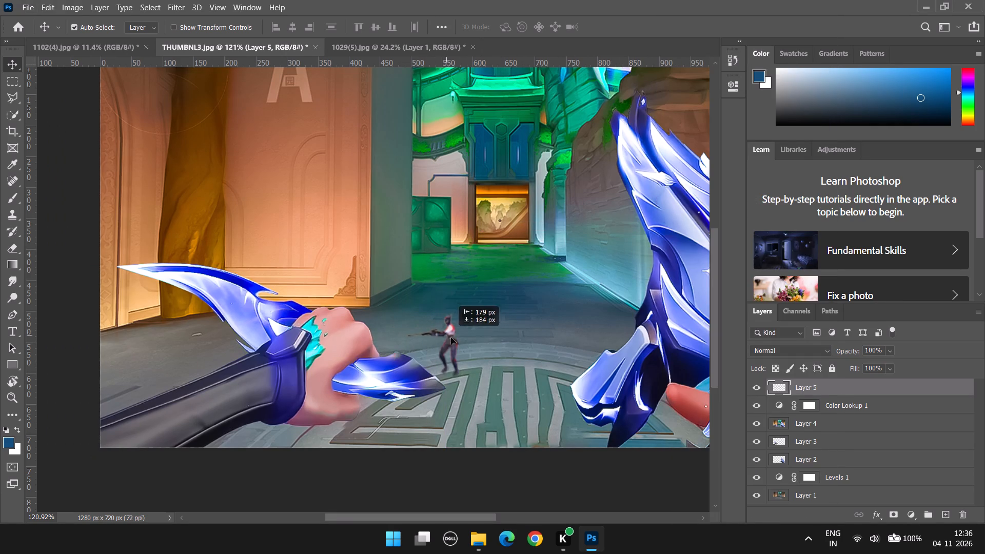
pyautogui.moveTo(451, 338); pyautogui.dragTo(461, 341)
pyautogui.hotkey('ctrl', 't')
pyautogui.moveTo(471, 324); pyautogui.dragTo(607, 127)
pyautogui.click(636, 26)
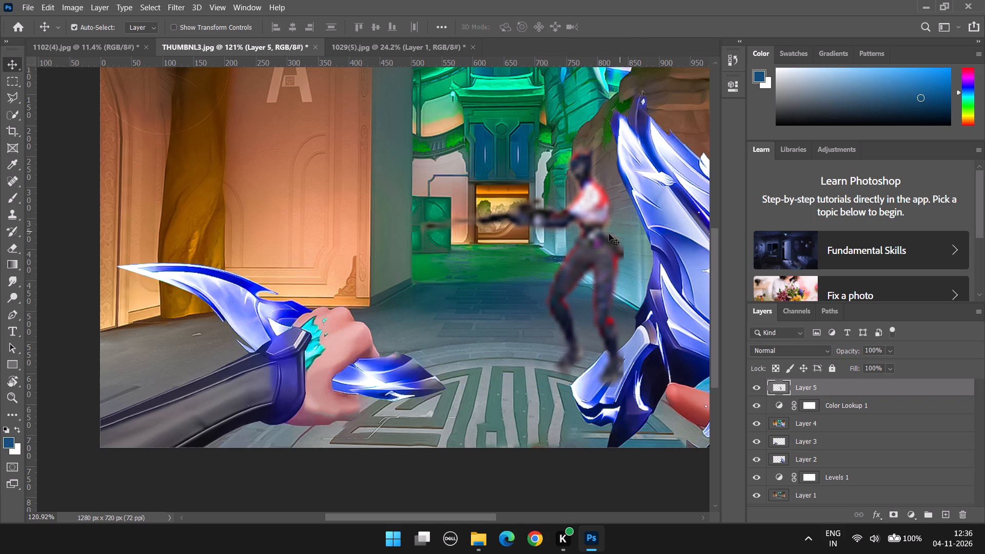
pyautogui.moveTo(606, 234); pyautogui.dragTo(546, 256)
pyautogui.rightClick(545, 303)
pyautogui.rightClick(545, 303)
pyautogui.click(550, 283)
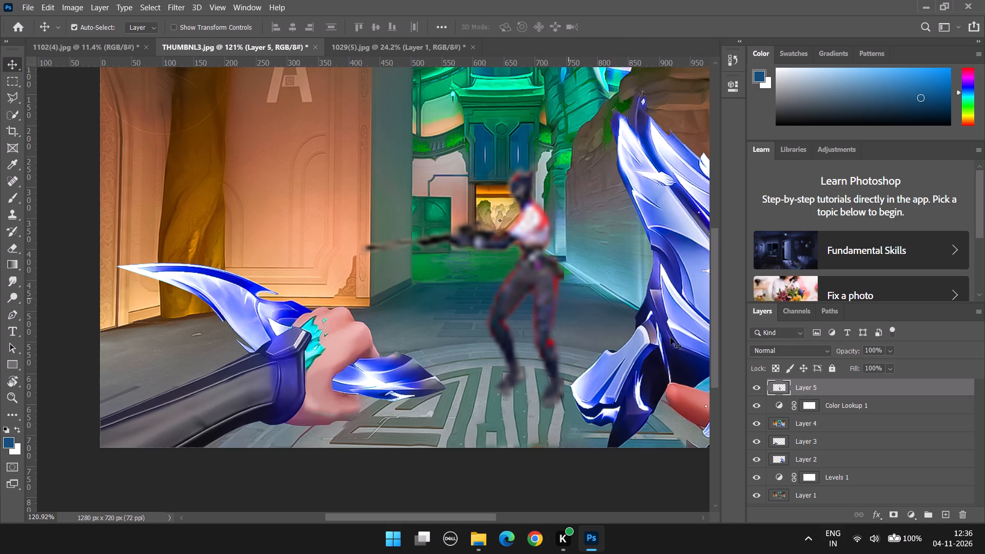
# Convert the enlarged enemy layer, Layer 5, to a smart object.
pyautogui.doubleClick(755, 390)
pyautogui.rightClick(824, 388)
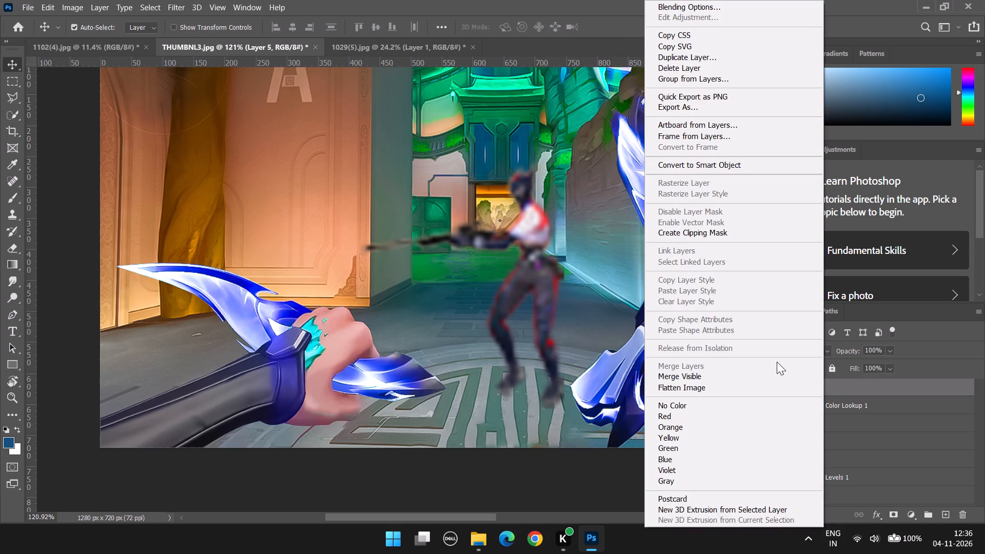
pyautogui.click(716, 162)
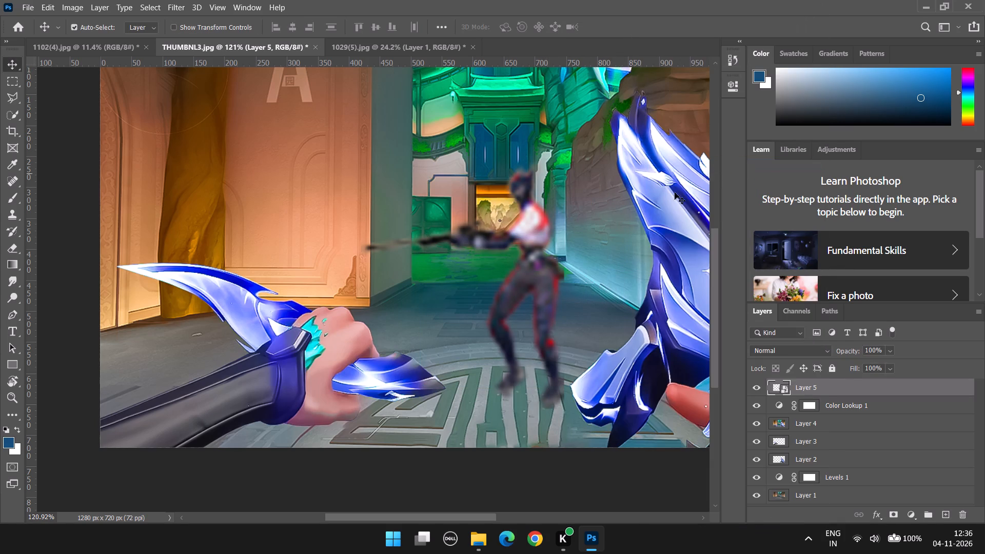
# Delete the blurry enemy layer, Layer 5, from THUMBNL3.jpg.
pyautogui.doubleClick(762, 392)
pyautogui.rightClick(811, 390)
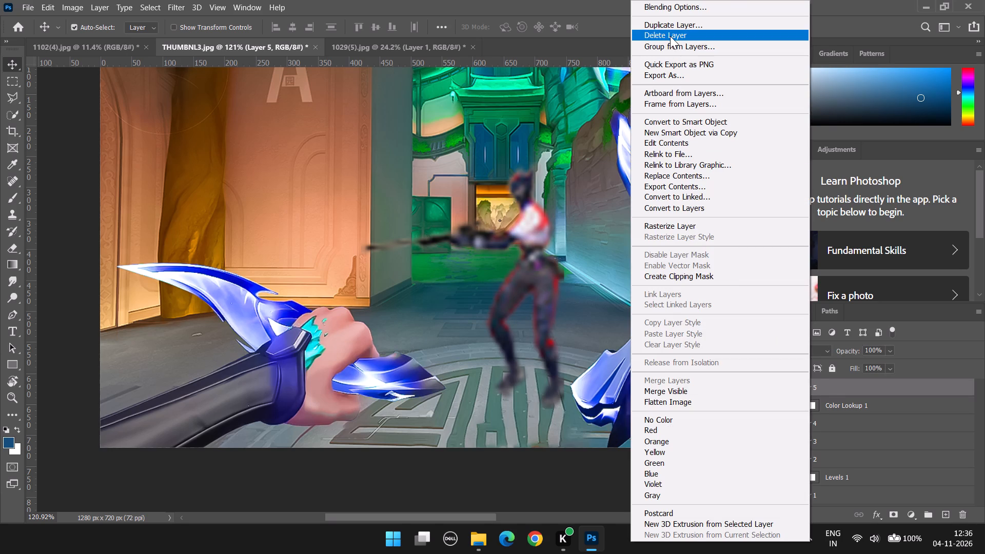
pyautogui.click(670, 36)
pyautogui.click(471, 213)
# Copy the cut-out enemy from 1029(5).jpg into THUMBNL3.jpg again as a fresh full-size layer.
pyautogui.click(395, 43)
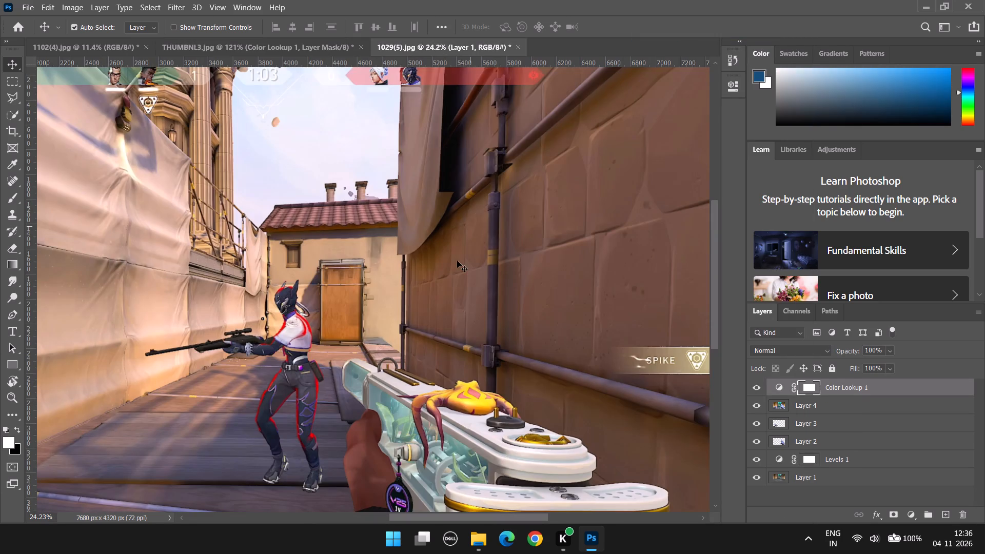
pyautogui.moveTo(286, 327); pyautogui.dragTo(255, 45)
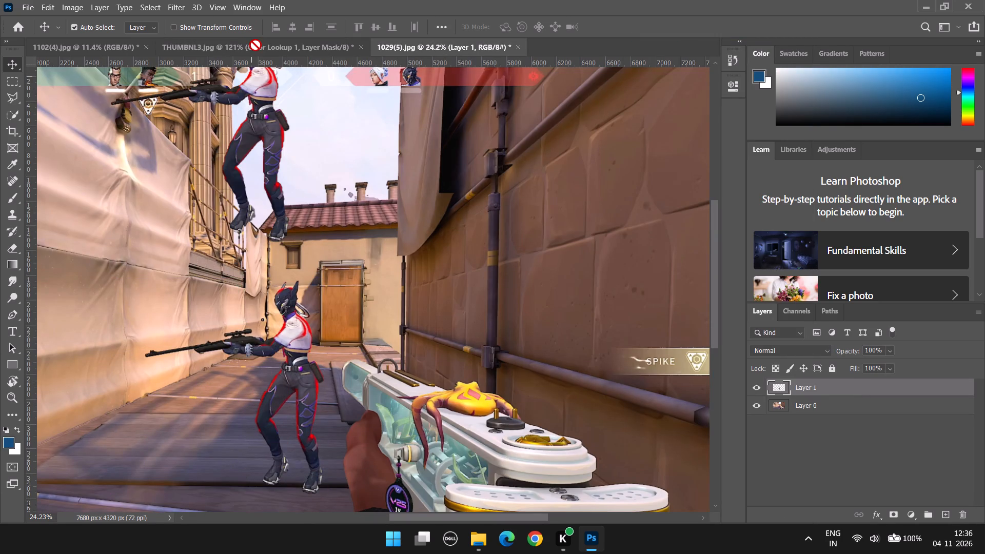
pyautogui.moveTo(255, 45); pyautogui.dragTo(278, 50)
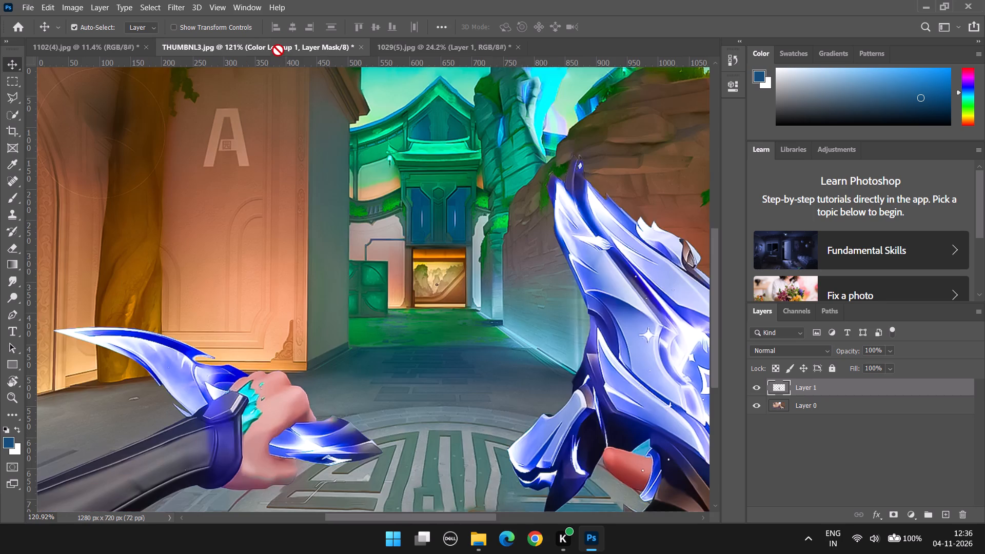
pyautogui.moveTo(278, 50); pyautogui.dragTo(432, 271)
pyautogui.moveTo(641, 245); pyautogui.dragTo(404, 383)
pyautogui.moveTo(455, 227); pyautogui.dragTo(491, 388)
# Scale the new enemy down to about 10.38% and place it in the corridor beside the wall with the letter A.
pyautogui.hotkey('ctrl', 't')
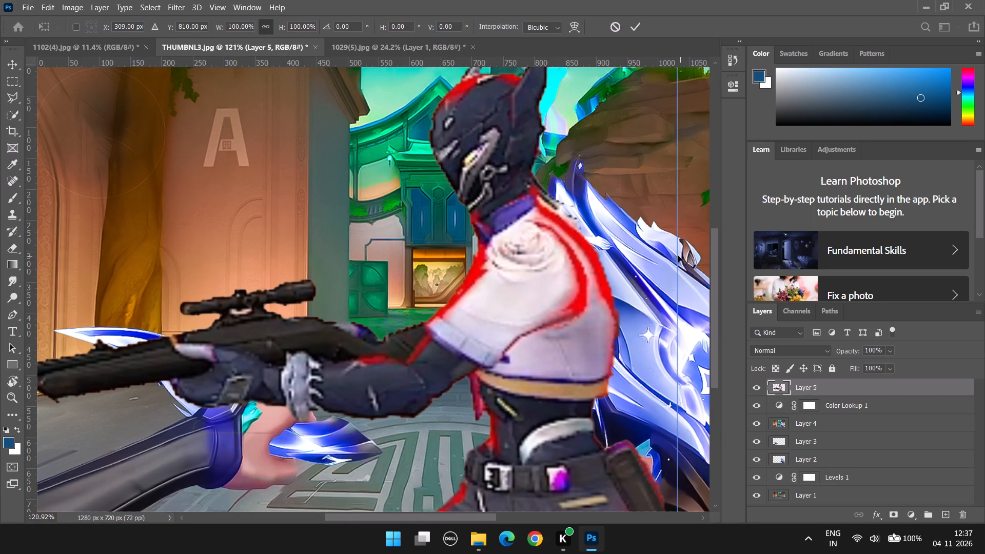
pyautogui.moveTo(678, 255); pyautogui.dragTo(629, 267)
pyautogui.scroll(-5, 531, 206)
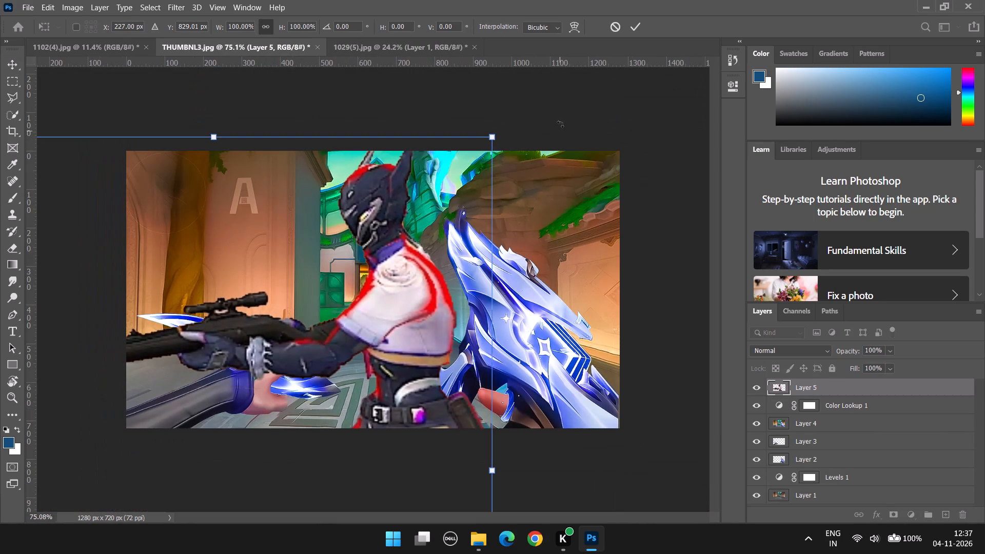
pyautogui.moveTo(496, 136); pyautogui.dragTo(303, 413)
pyautogui.click(299, 339)
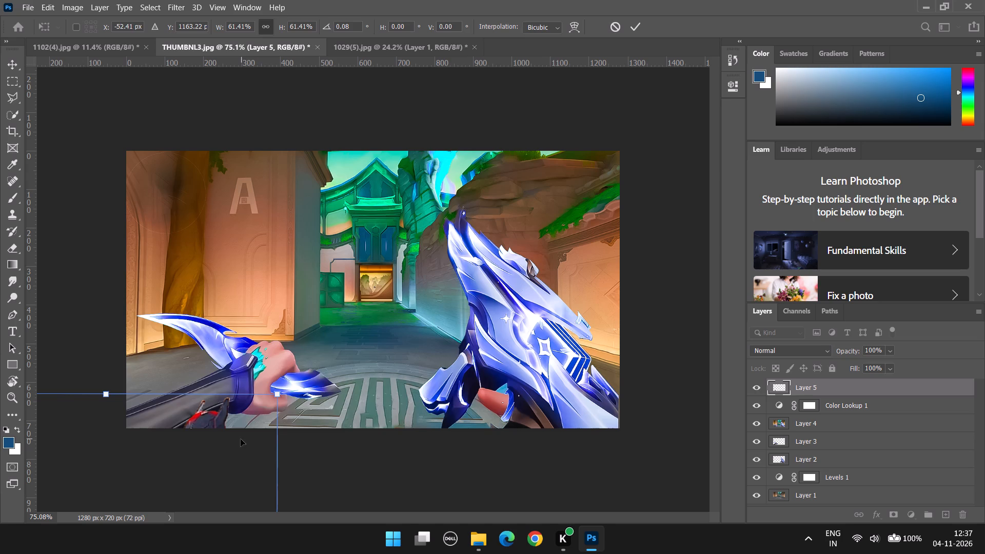
pyautogui.moveTo(241, 439); pyautogui.dragTo(401, 194)
pyautogui.moveTo(436, 152); pyautogui.dragTo(301, 359)
pyautogui.moveTo(239, 410); pyautogui.dragTo(346, 281)
pyautogui.moveTo(388, 206); pyautogui.dragTo(351, 325)
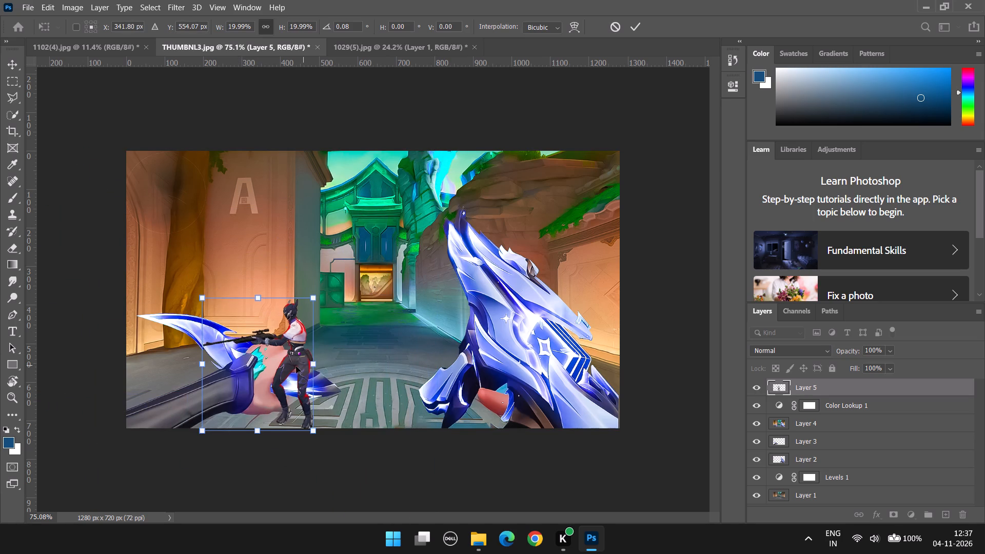
pyautogui.moveTo(296, 366); pyautogui.dragTo(383, 263)
pyautogui.moveTo(398, 194); pyautogui.dragTo(370, 276)
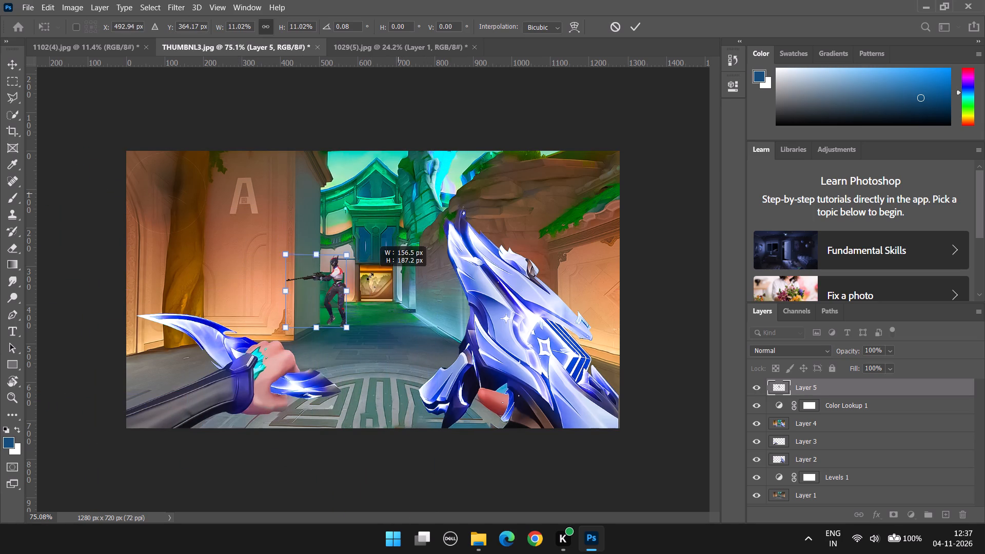
pyautogui.moveTo(370, 276); pyautogui.dragTo(369, 279)
pyautogui.moveTo(327, 294); pyautogui.dragTo(327, 291)
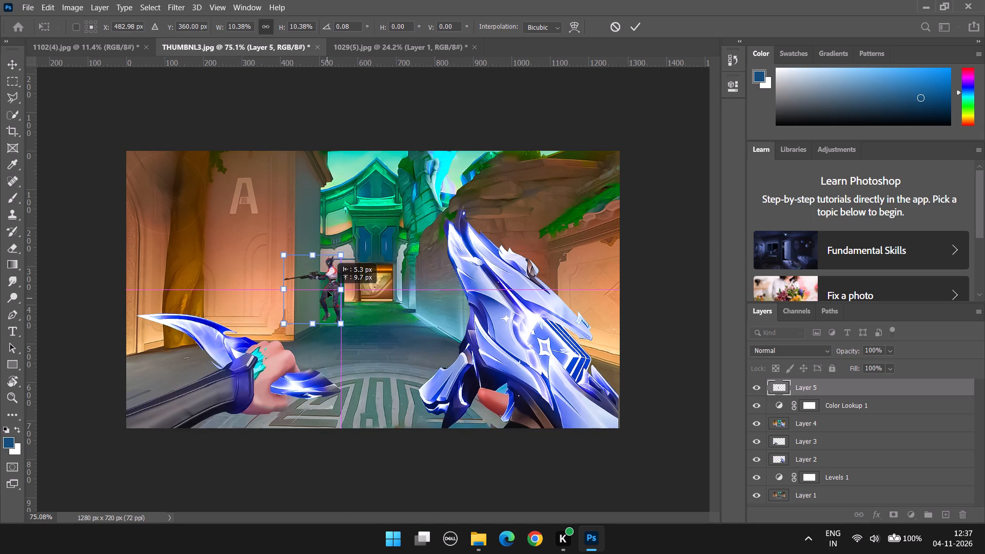
# Reduce the enemy to about 6.64%, stand it just right of the lit doorway, and apply the transform.
pyautogui.moveTo(327, 291); pyautogui.dragTo(404, 276)
pyautogui.moveTo(420, 249); pyautogui.dragTo(418, 265)
pyautogui.moveTo(387, 285); pyautogui.dragTo(397, 289)
pyautogui.moveTo(416, 259); pyautogui.dragTo(416, 266)
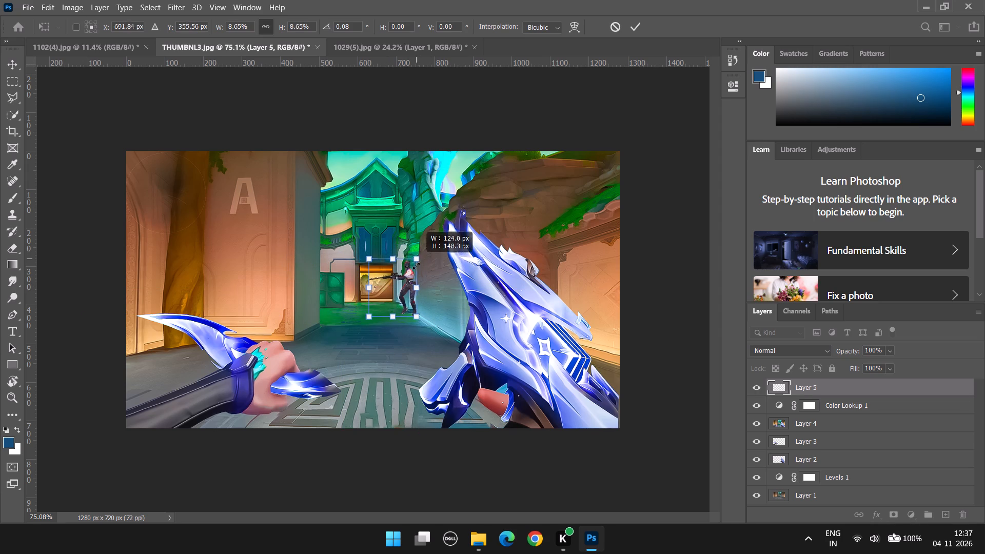
pyautogui.moveTo(416, 266); pyautogui.dragTo(411, 280)
pyautogui.moveTo(400, 288); pyautogui.dragTo(408, 286)
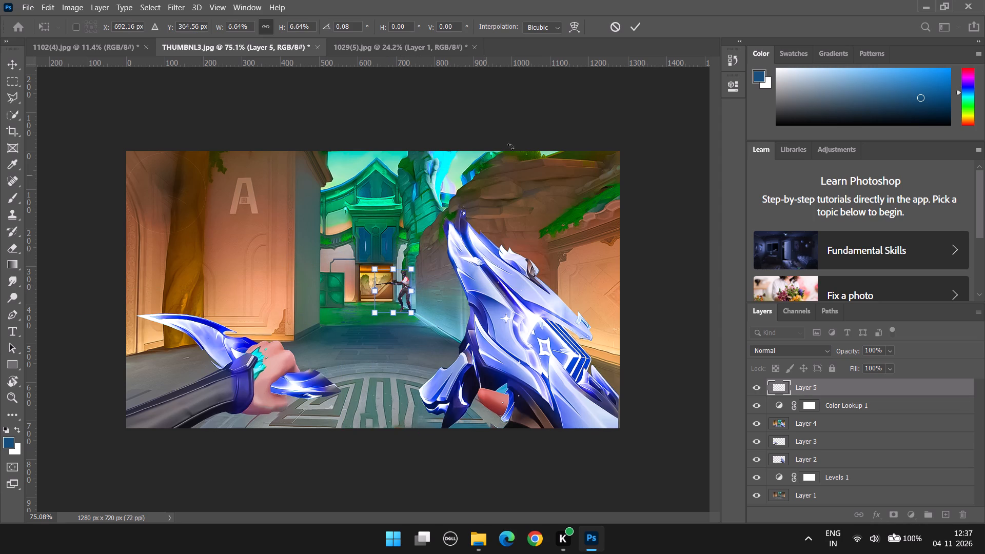
pyautogui.click(645, 30)
pyautogui.click(631, 29)
# Shift the enemy slightly toward the pillar on the corridor's right side and scale it down a little more.
pyautogui.keyDown('alt'); pyautogui.scroll(17, 452, 308); pyautogui.keyUp('alt')
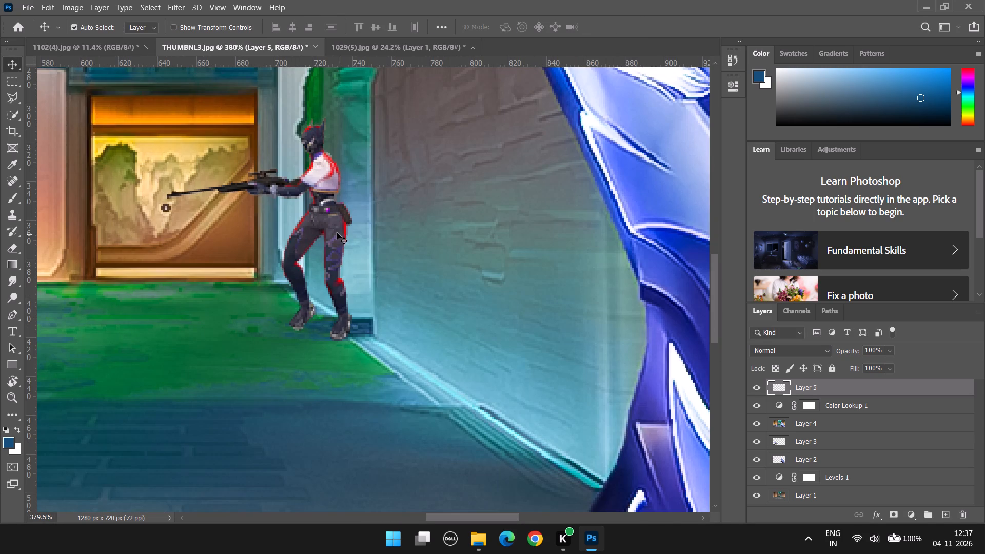
pyautogui.moveTo(328, 234); pyautogui.dragTo(348, 230)
pyautogui.keyDown('alt'); pyautogui.scroll(-14, 350, 241); pyautogui.keyUp('alt')
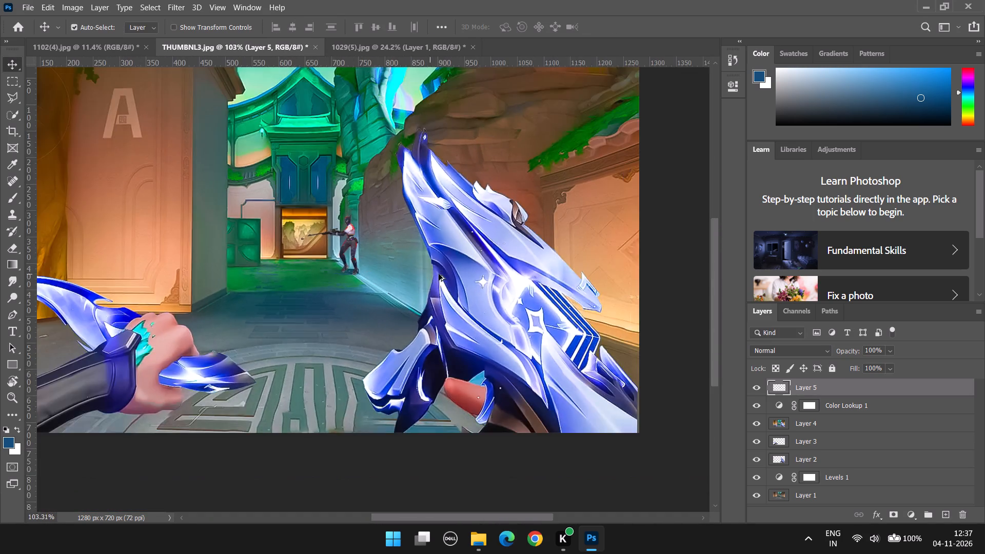
pyautogui.keyDown('alt'); pyautogui.scroll(-6, 441, 278); pyautogui.keyUp('alt')
pyautogui.hotkey('ctrl', 't')
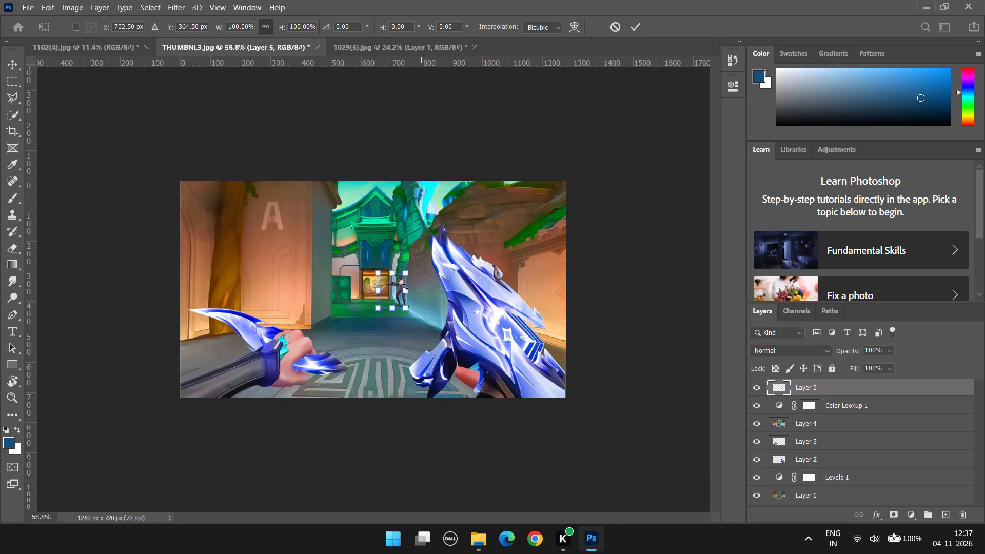
pyautogui.moveTo(405, 274); pyautogui.dragTo(405, 282)
pyautogui.click(636, 29)
pyautogui.scroll(19, 433, 303)
pyautogui.keyDown('alt'); pyautogui.scroll(-12, 462, 319); pyautogui.keyUp('alt')
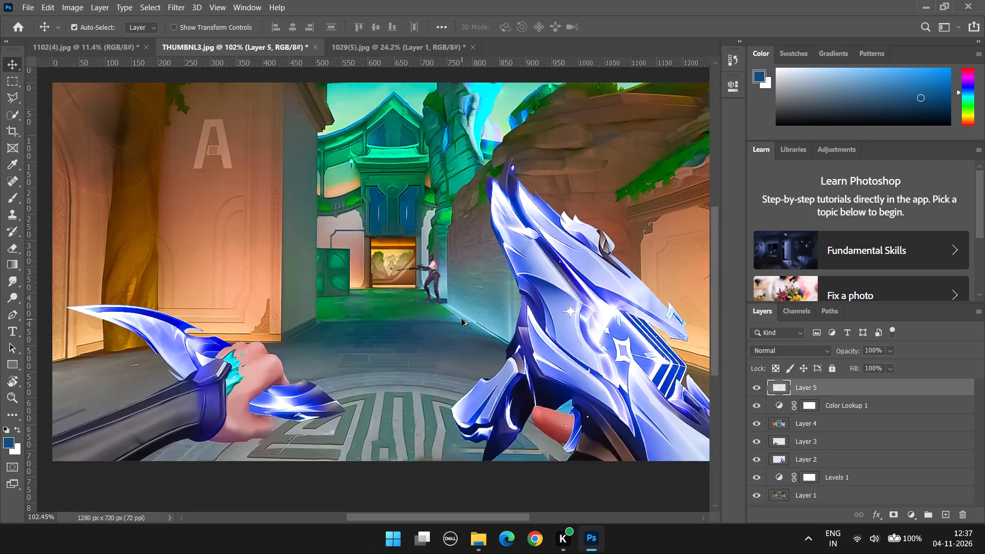
pyautogui.keyDown('alt'); pyautogui.scroll(-5, 462, 319); pyautogui.keyUp('alt')
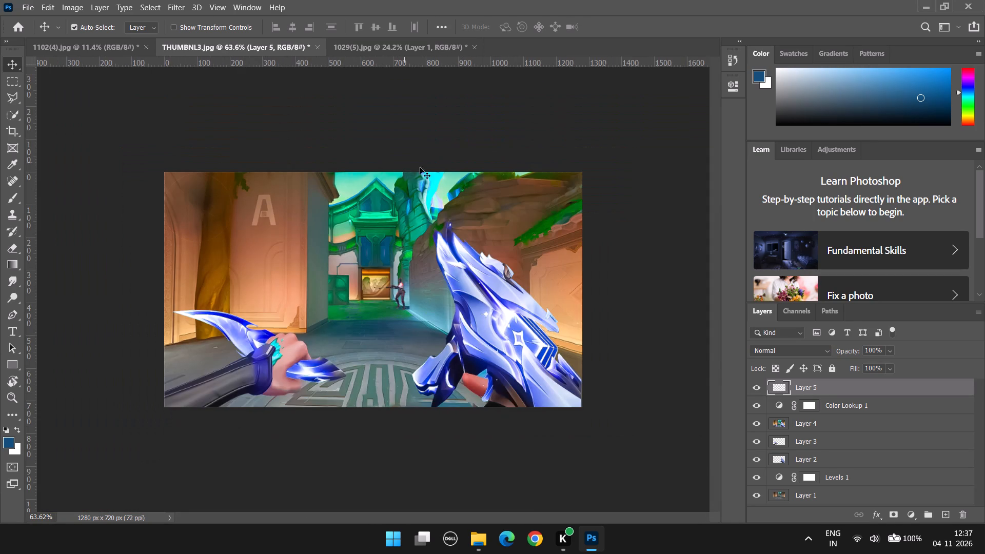
# Scale the enemy to about 79.56%, move it right against the pillar, and apply the transform.
pyautogui.scroll(12, 428, 171)
pyautogui.click(408, 325)
pyautogui.hotkey('ctrl', 't')
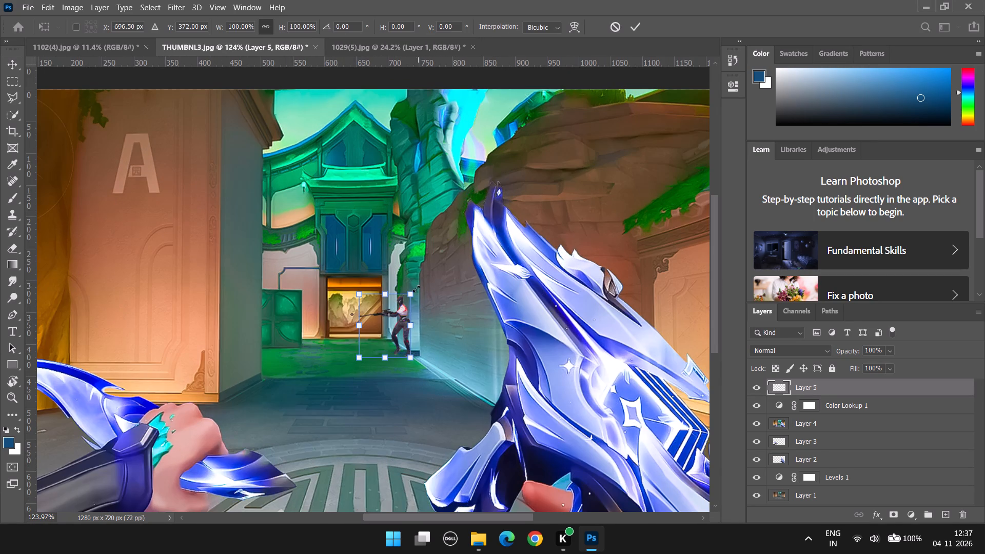
pyautogui.moveTo(413, 290); pyautogui.dragTo(410, 309)
pyautogui.moveTo(392, 326); pyautogui.dragTo(407, 322)
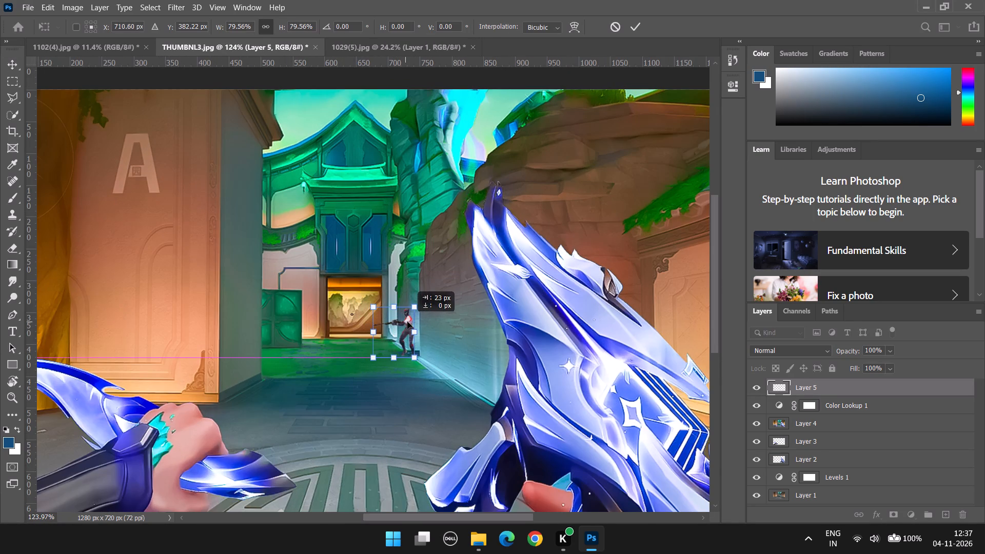
pyautogui.moveTo(407, 322); pyautogui.dragTo(408, 321)
pyautogui.click(638, 26)
pyautogui.keyDown('alt'); pyautogui.scroll(-6, 501, 282); pyautogui.keyUp('alt')
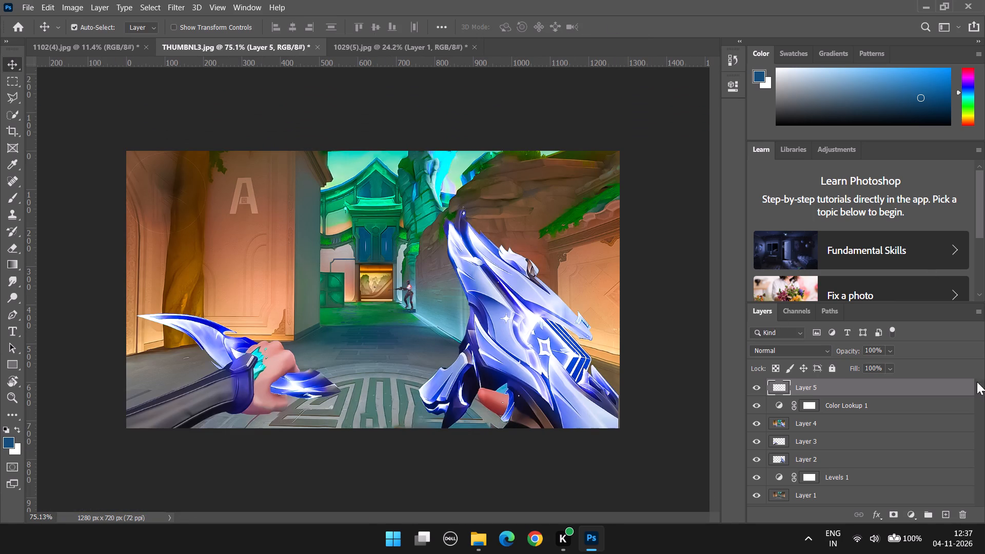
# Lower the enemy about 6 px so its feet stand on the dark base of the pillar.
pyautogui.keyDown('alt'); pyautogui.scroll(20, 392, 247); pyautogui.keyUp('alt')
pyautogui.keyDown('alt'); pyautogui.scroll(3, 392, 247); pyautogui.keyUp('alt')
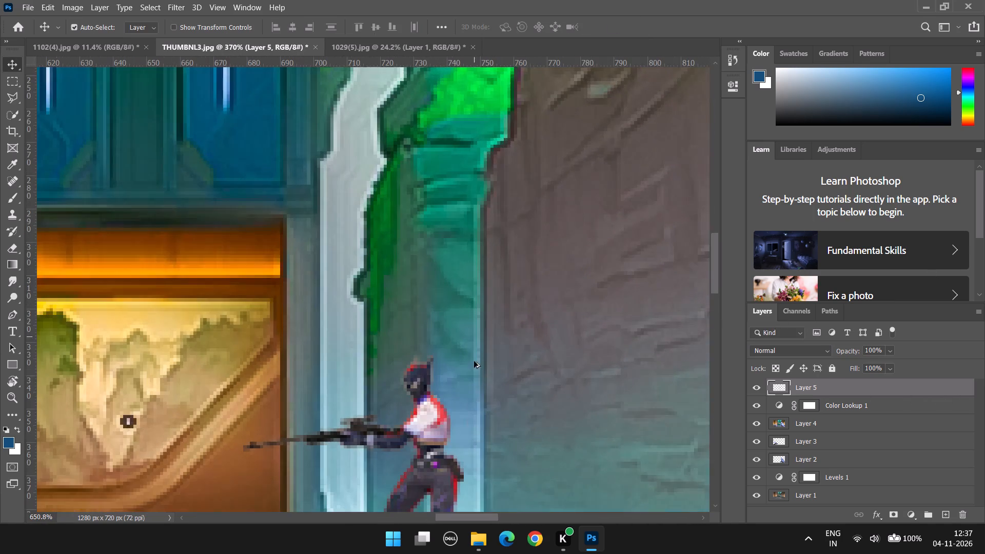
pyautogui.scroll(-14, 455, 372)
pyautogui.moveTo(436, 372); pyautogui.dragTo(436, 393)
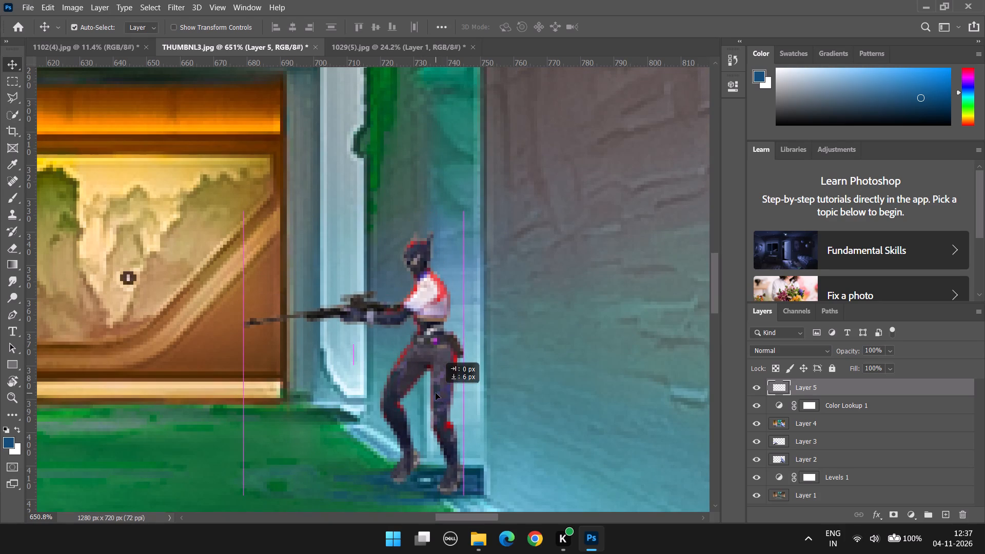
pyautogui.moveTo(436, 393); pyautogui.dragTo(438, 393)
pyautogui.keyDown('alt'); pyautogui.scroll(-8, 569, 374); pyautogui.keyUp('alt')
pyautogui.scroll(-4, 837, 383)
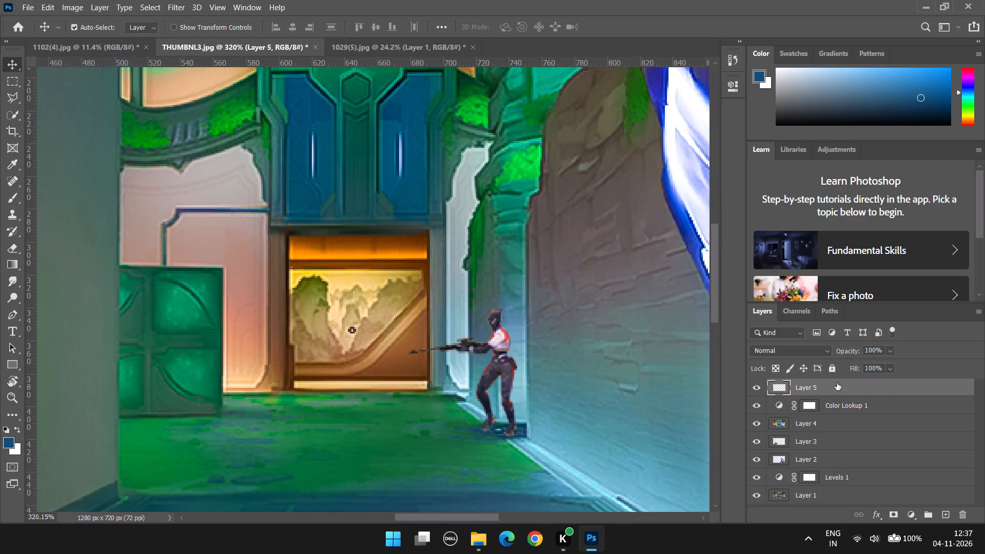
pyautogui.keyDown('alt'); pyautogui.scroll(-13, 504, 354); pyautogui.keyUp('alt')
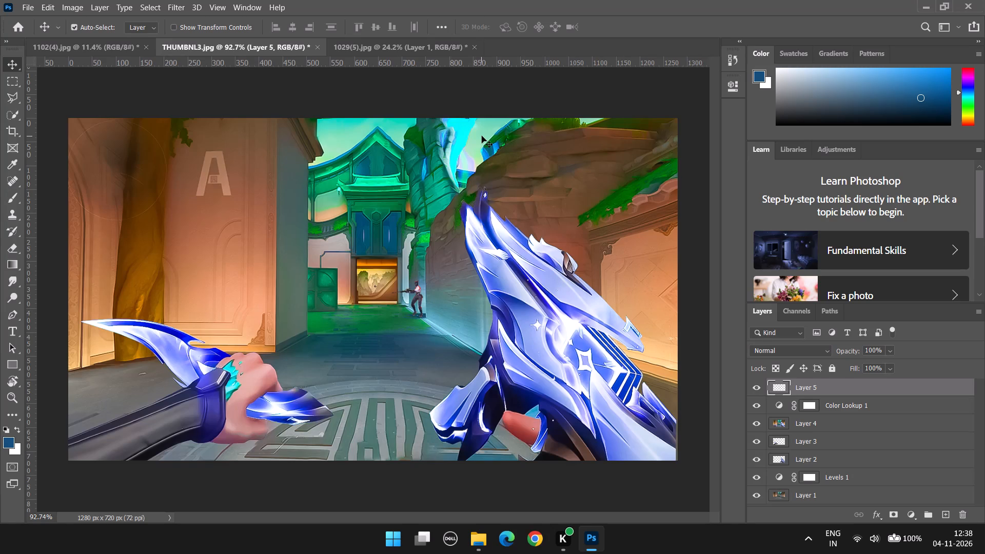
# Add a new empty layer above the enemy layer and set the Brush's foreground color to black.
pyautogui.keyDown('alt'); pyautogui.scroll(15, 586, 243); pyautogui.keyUp('alt')
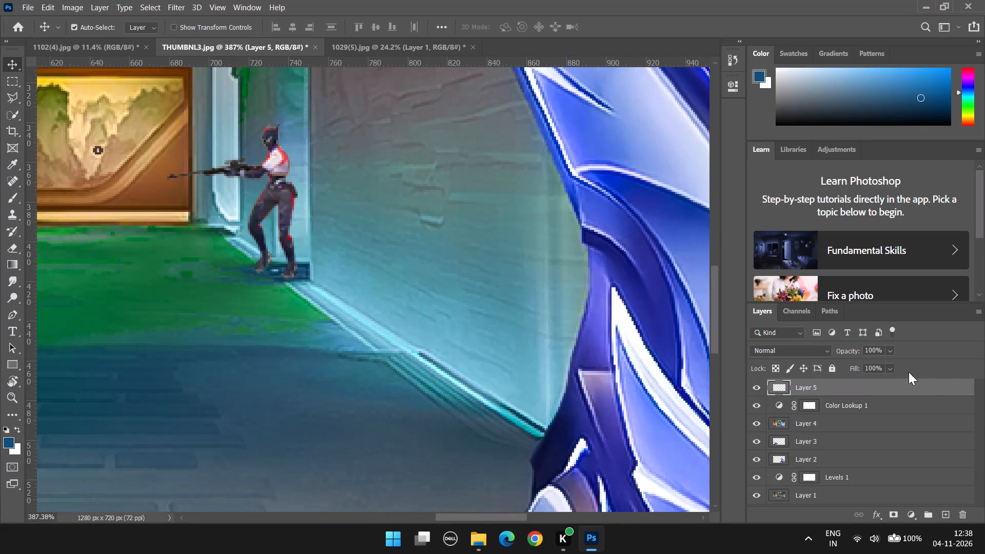
pyautogui.click(940, 517)
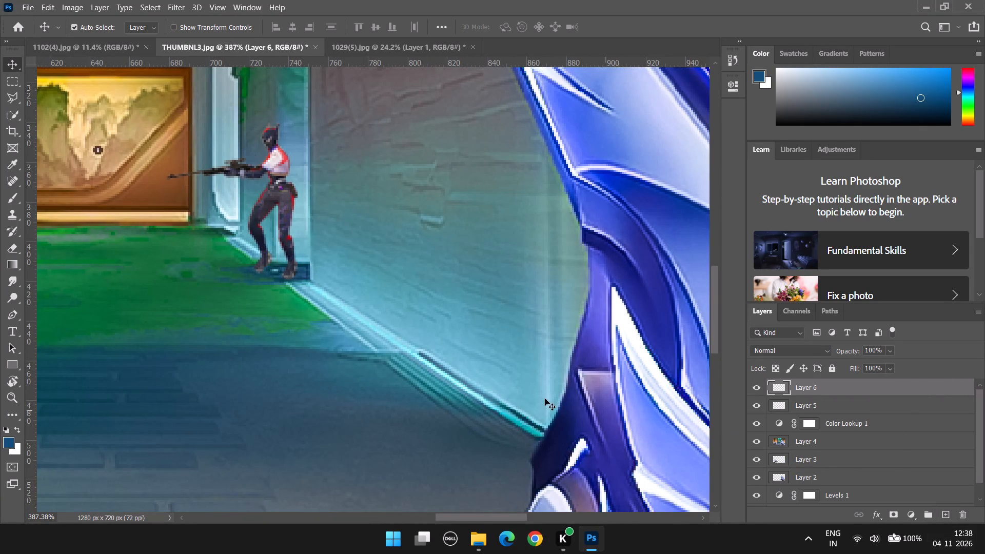
pyautogui.press('b')
pyautogui.click(8, 443)
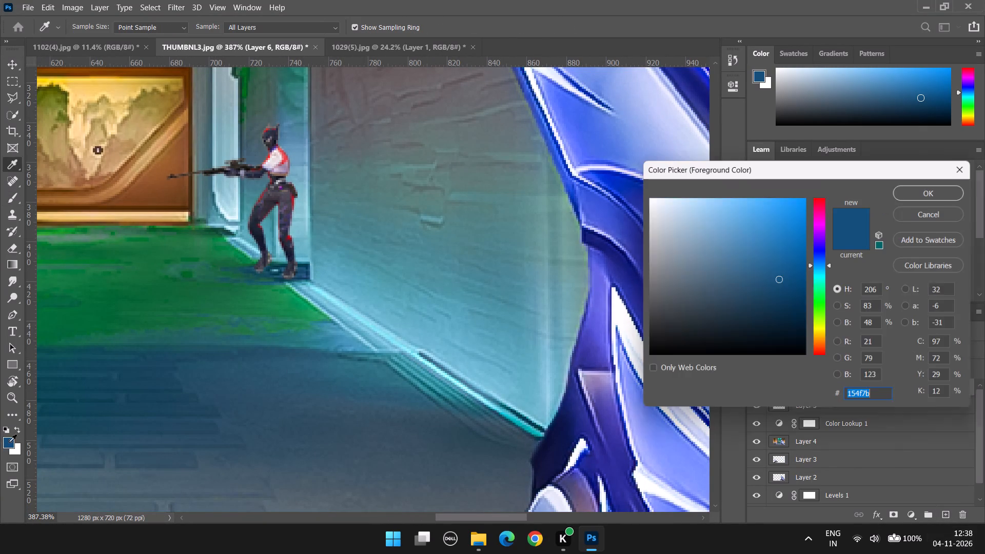
pyautogui.moveTo(793, 266); pyautogui.dragTo(321, 464)
pyautogui.click(954, 192)
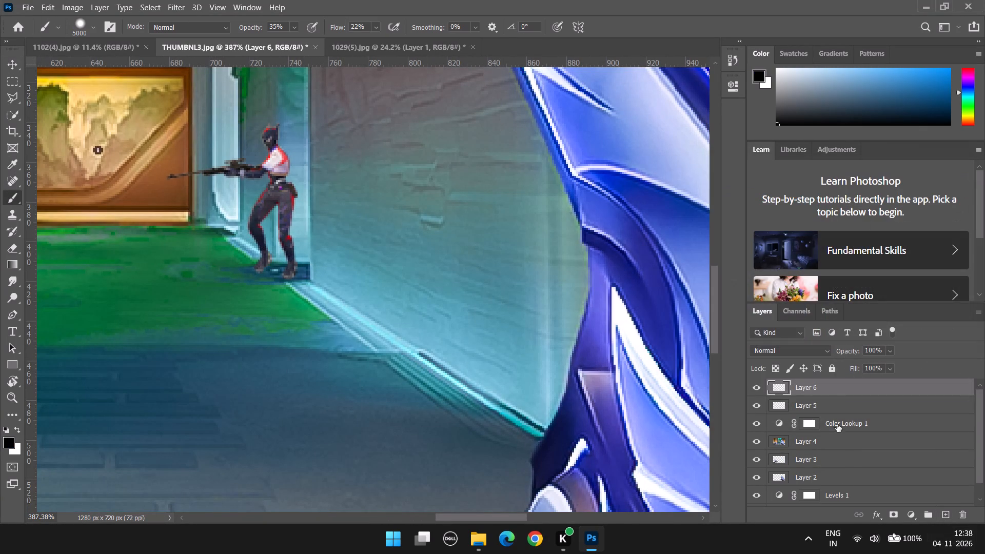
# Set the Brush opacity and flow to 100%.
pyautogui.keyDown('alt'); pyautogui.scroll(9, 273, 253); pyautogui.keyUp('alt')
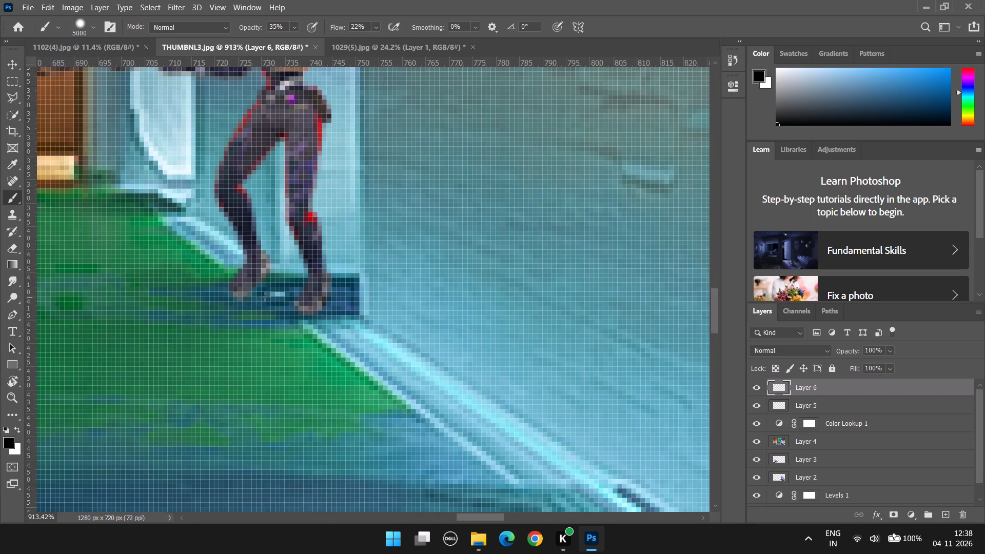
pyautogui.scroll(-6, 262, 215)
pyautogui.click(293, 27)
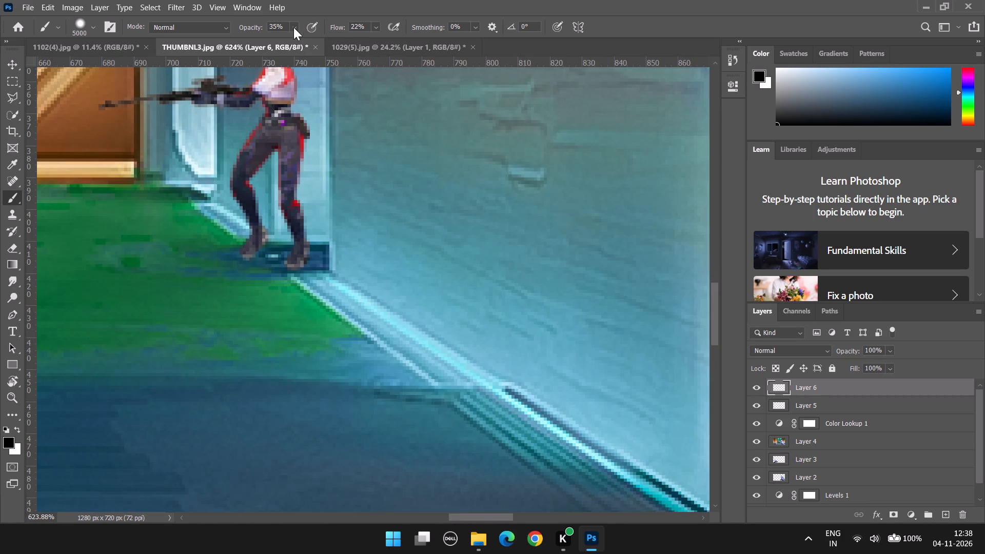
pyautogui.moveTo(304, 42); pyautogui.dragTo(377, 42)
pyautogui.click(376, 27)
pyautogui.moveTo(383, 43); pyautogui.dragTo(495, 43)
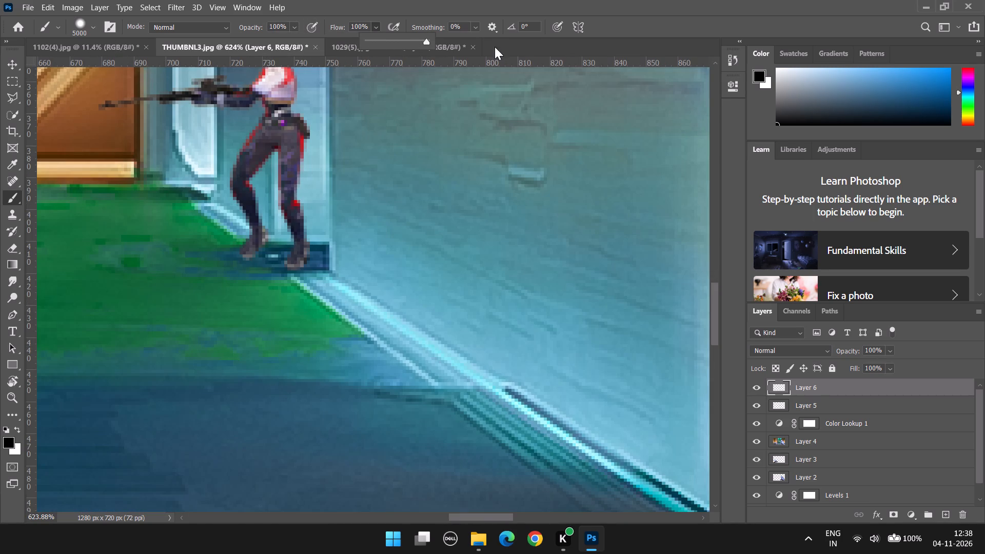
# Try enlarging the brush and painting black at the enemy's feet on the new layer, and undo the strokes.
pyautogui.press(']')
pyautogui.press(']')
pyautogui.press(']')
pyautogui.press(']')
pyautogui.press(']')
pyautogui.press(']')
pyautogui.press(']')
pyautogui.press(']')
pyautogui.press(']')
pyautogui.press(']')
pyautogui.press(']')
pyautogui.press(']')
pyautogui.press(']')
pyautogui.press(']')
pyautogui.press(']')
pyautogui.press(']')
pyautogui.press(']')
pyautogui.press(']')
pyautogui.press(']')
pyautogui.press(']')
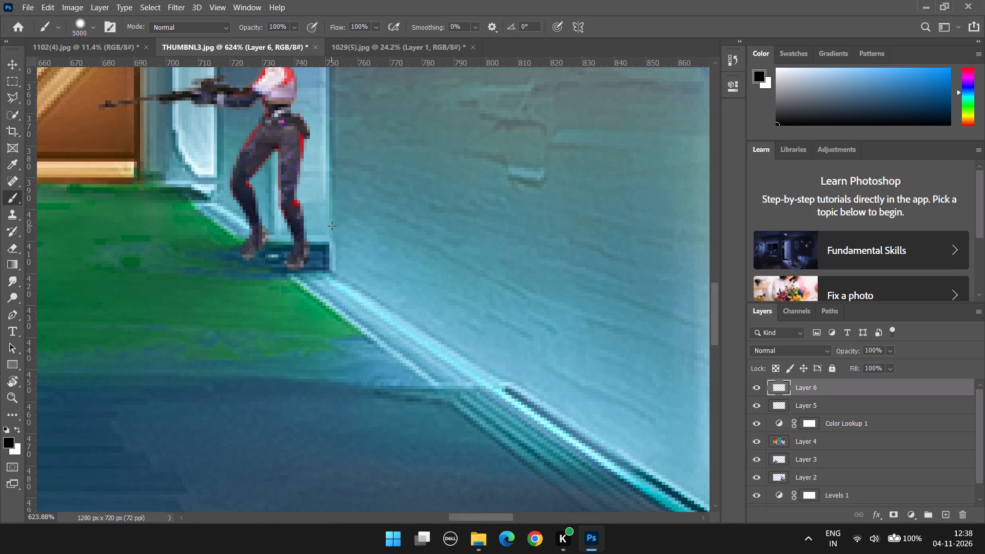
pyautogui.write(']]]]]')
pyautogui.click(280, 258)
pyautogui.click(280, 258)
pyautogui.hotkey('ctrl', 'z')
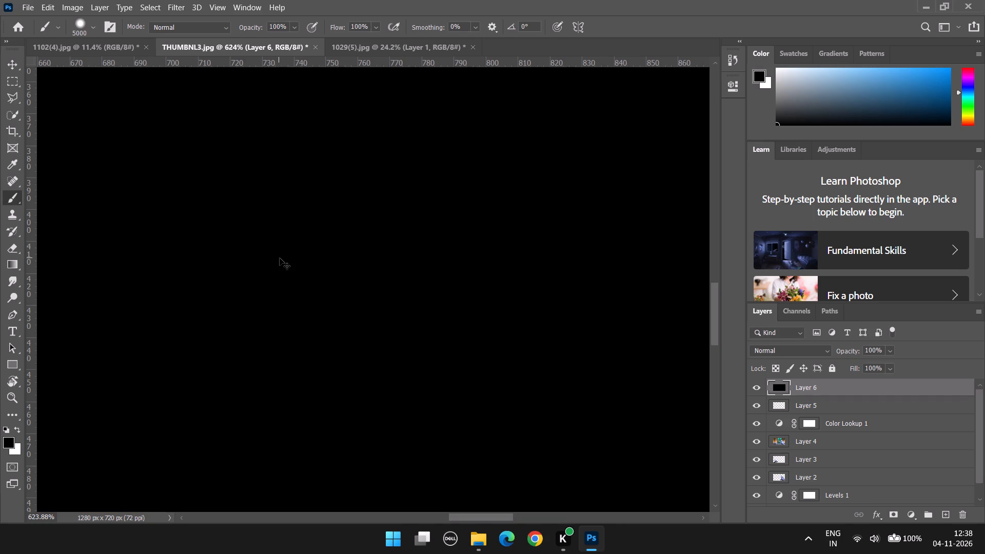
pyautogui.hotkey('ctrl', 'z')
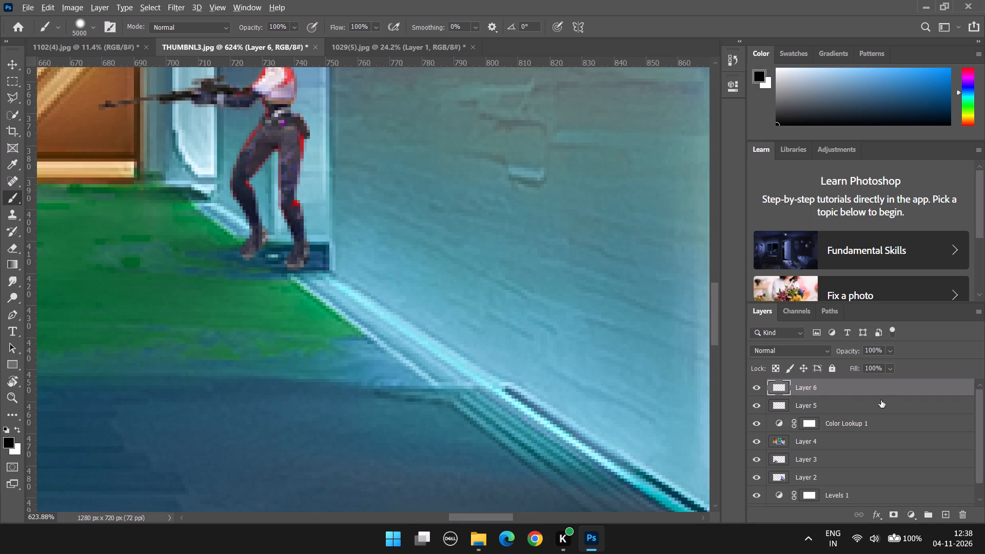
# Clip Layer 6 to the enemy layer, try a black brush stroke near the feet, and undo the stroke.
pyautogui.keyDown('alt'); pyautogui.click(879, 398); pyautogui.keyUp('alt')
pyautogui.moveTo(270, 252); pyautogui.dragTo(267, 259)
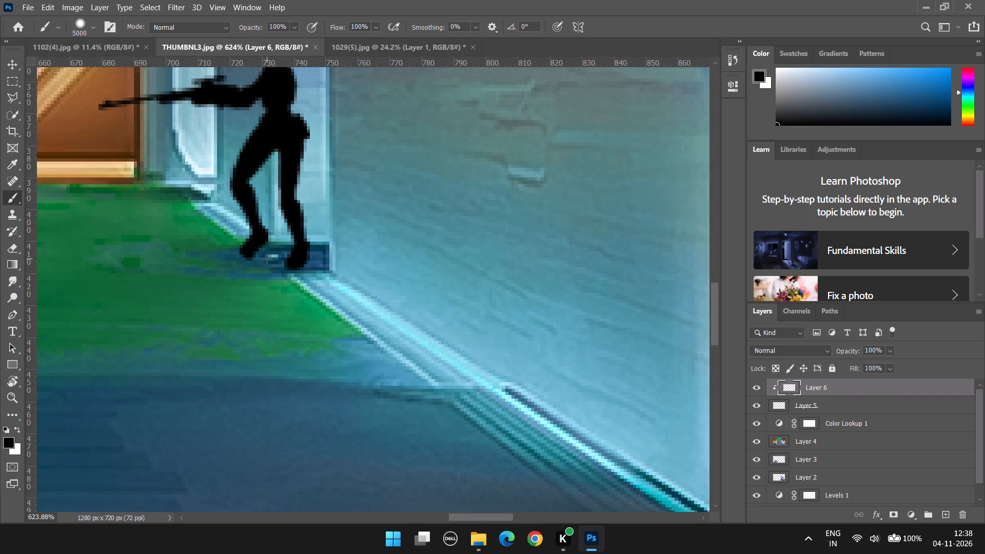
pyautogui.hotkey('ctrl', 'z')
# Set the Brush opacity to 52% and the flow to 43%.
pyautogui.keyDown('alt'); pyautogui.scroll(-5, 267, 255); pyautogui.keyUp('alt')
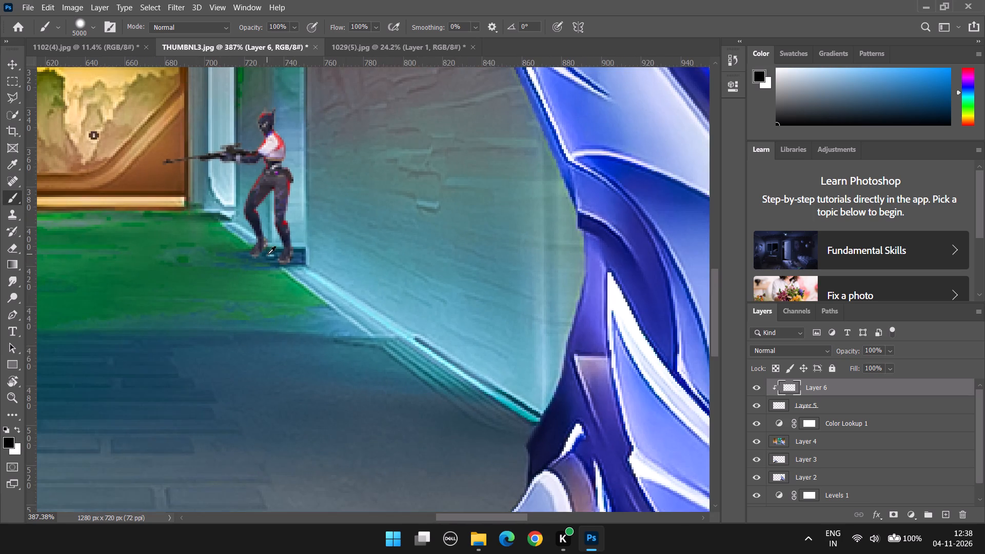
pyautogui.scroll(-3, 268, 254)
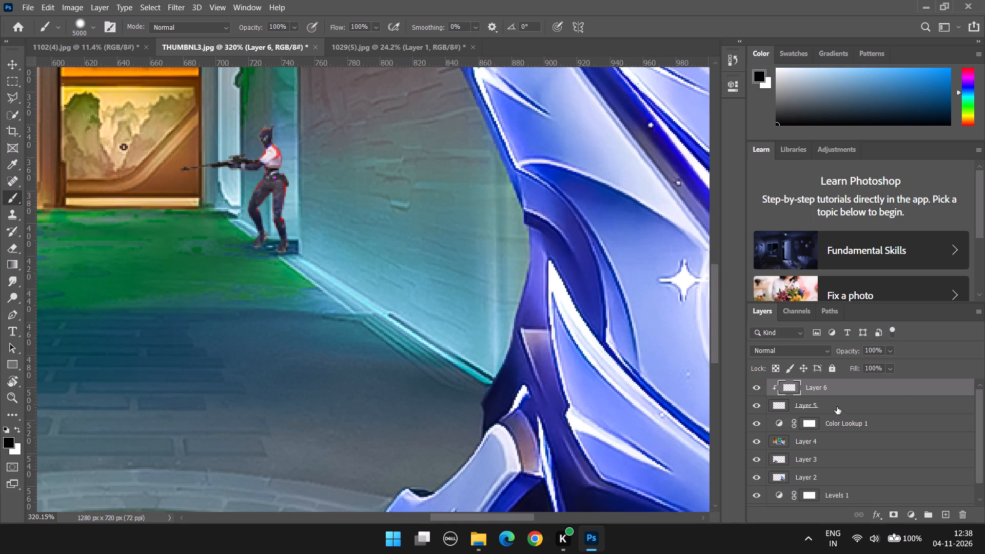
pyautogui.keyDown('alt'); pyautogui.scroll(4, 222, 179); pyautogui.keyUp('alt')
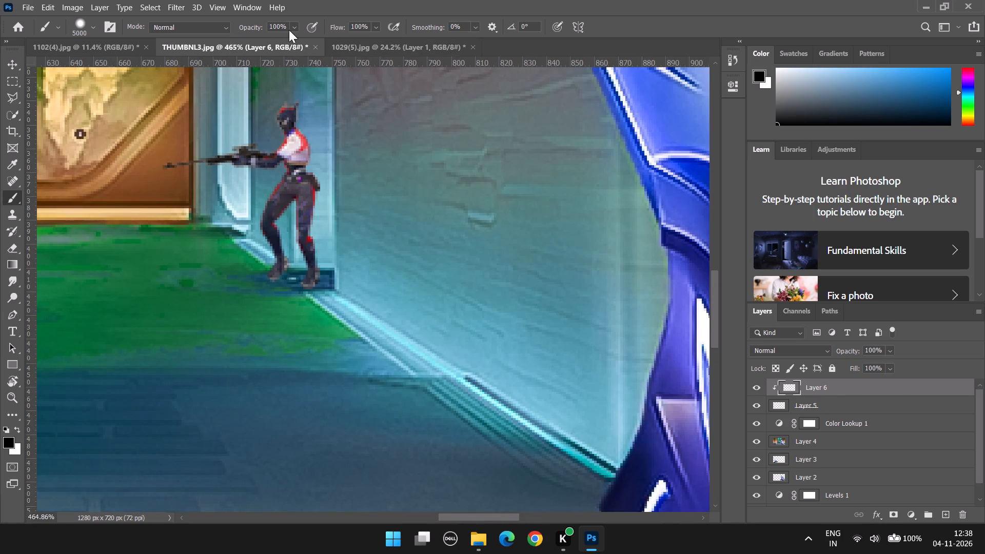
pyautogui.click(294, 27)
pyautogui.click(280, 44)
pyautogui.click(266, 47)
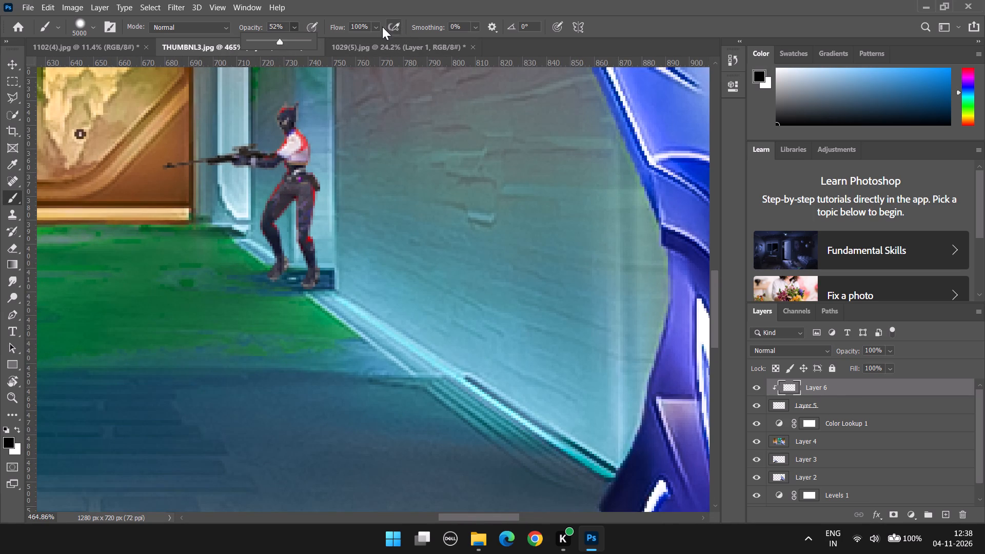
pyautogui.click(375, 26)
pyautogui.click(372, 43)
pyautogui.click(357, 43)
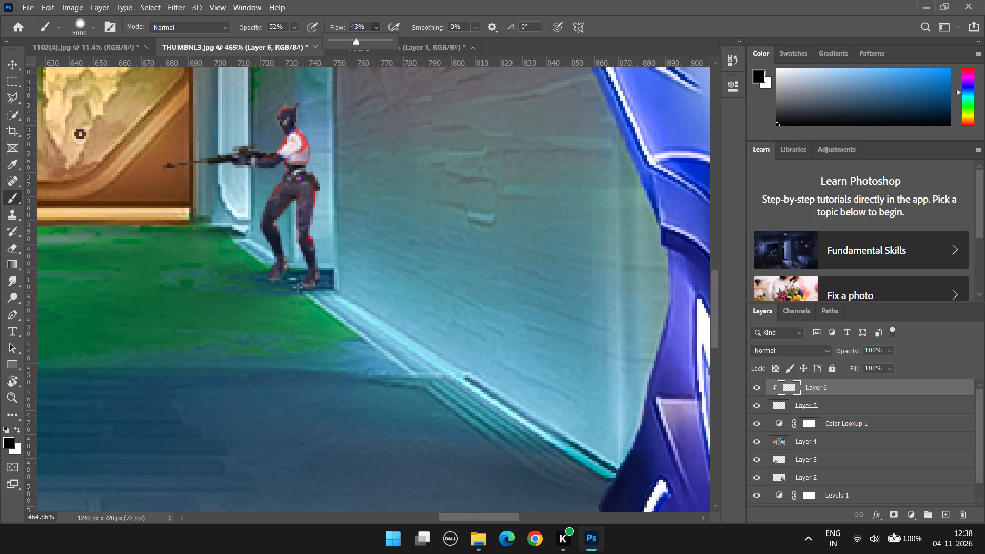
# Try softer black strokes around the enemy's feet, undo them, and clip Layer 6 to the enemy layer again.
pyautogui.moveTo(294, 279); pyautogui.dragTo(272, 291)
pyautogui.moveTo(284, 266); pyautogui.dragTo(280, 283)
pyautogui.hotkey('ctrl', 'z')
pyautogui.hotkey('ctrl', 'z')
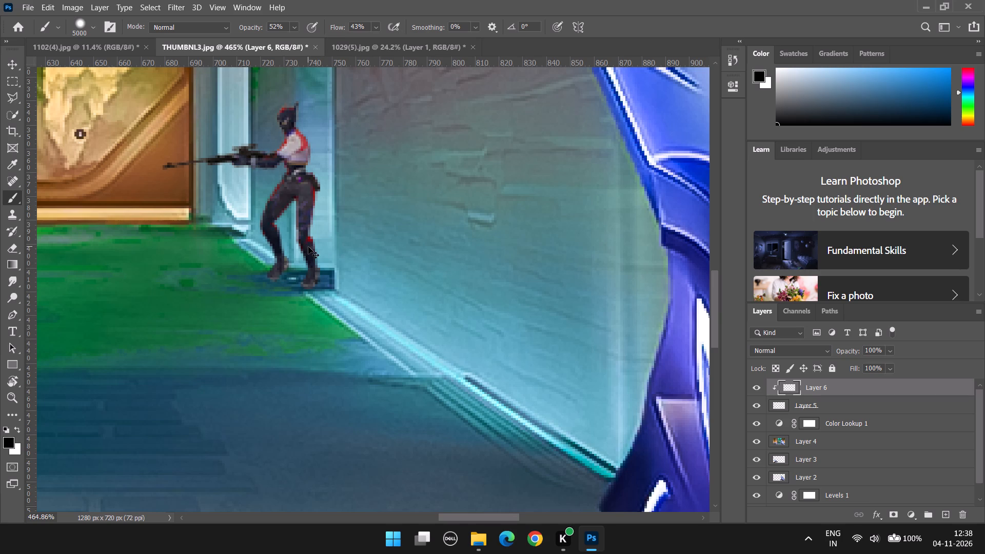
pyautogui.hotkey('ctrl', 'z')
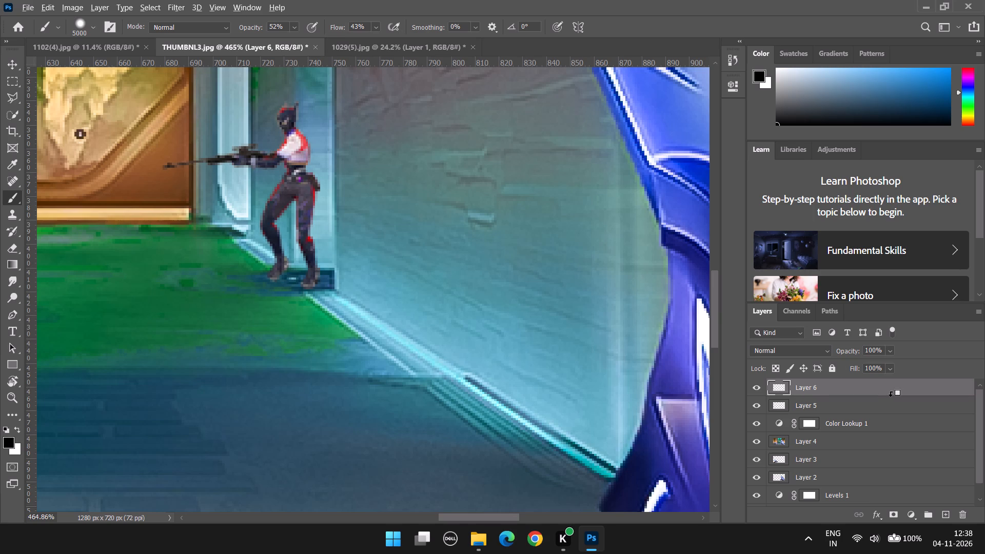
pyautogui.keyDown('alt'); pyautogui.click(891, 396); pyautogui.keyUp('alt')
# Examine how the enemy blends into the corridor, both close up and in the whole composition.
pyautogui.keyDown('alt'); pyautogui.scroll(3, 110, 109); pyautogui.keyUp('alt')
pyautogui.keyDown('alt'); pyautogui.scroll(-15, 109, 109); pyautogui.keyUp('alt')
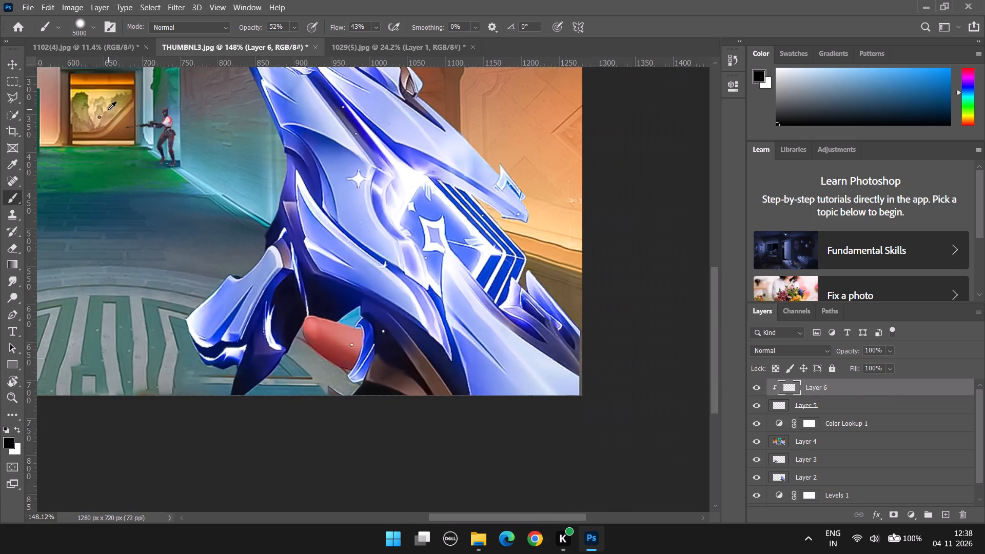
pyautogui.keyDown('alt'); pyautogui.scroll(-7, 108, 109); pyautogui.keyUp('alt')
pyautogui.keyDown('alt'); pyautogui.scroll(9, 474, 354); pyautogui.keyUp('alt')
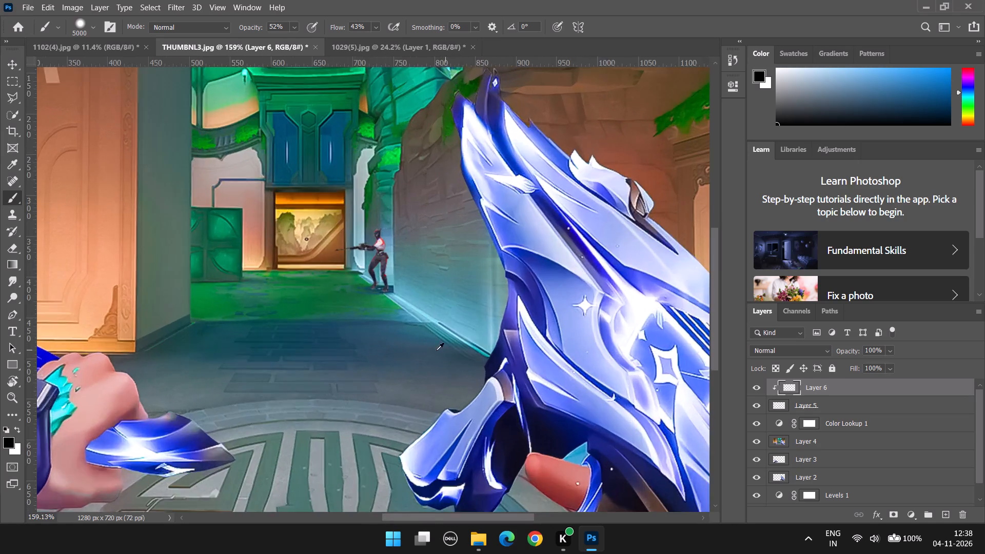
pyautogui.keyDown('alt'); pyautogui.scroll(7, 436, 350); pyautogui.keyUp('alt')
pyautogui.keyDown('alt'); pyautogui.scroll(1, 368, 271); pyautogui.keyUp('alt')
pyautogui.keyDown('alt'); pyautogui.scroll(-14, 362, 269); pyautogui.keyUp('alt')
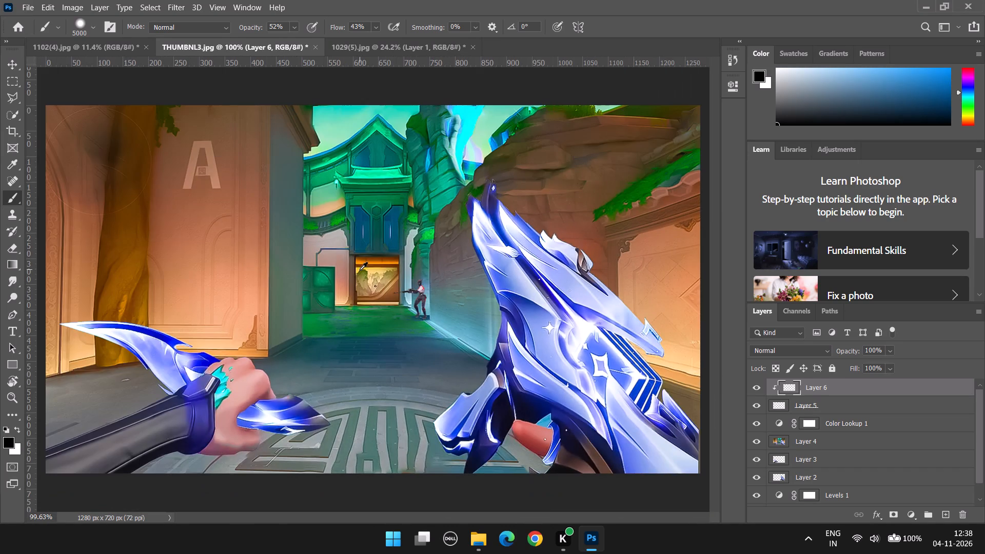
pyautogui.keyDown('alt'); pyautogui.scroll(-5, 394, 267); pyautogui.keyUp('alt')
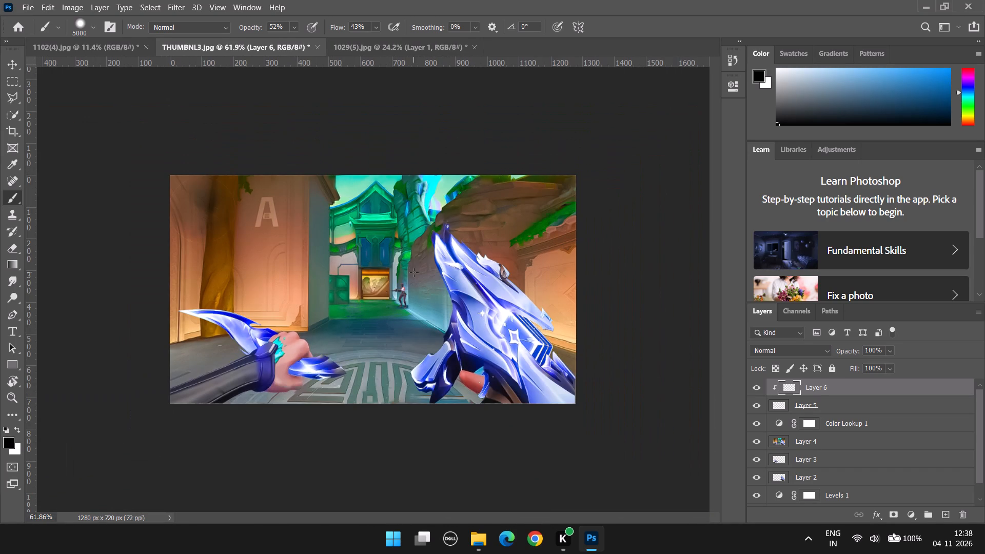
pyautogui.keyDown('alt'); pyautogui.scroll(6, 415, 285); pyautogui.keyUp('alt')
pyautogui.keyDown('alt'); pyautogui.scroll(5, 468, 287); pyautogui.keyUp('alt')
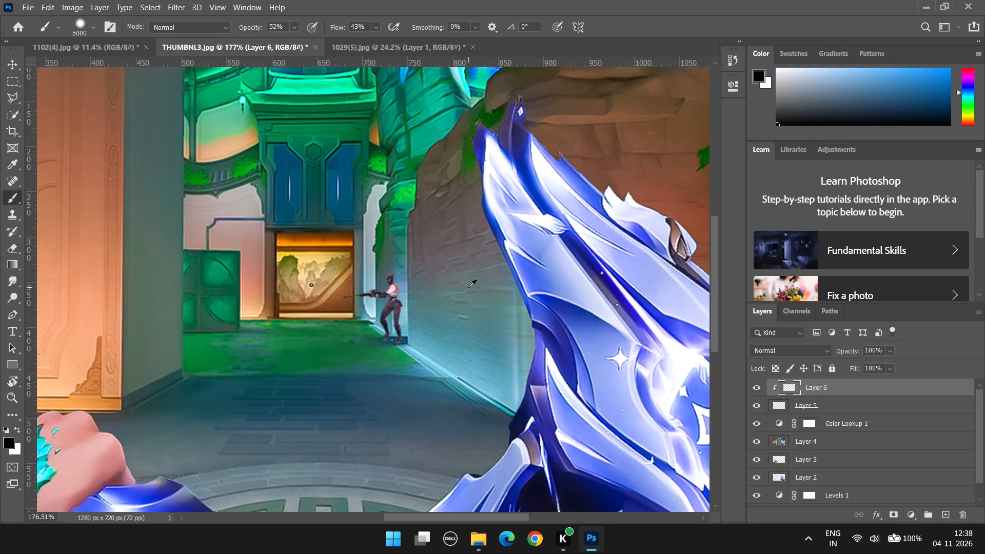
pyautogui.keyDown('alt'); pyautogui.scroll(-8, 431, 271); pyautogui.keyUp('alt')
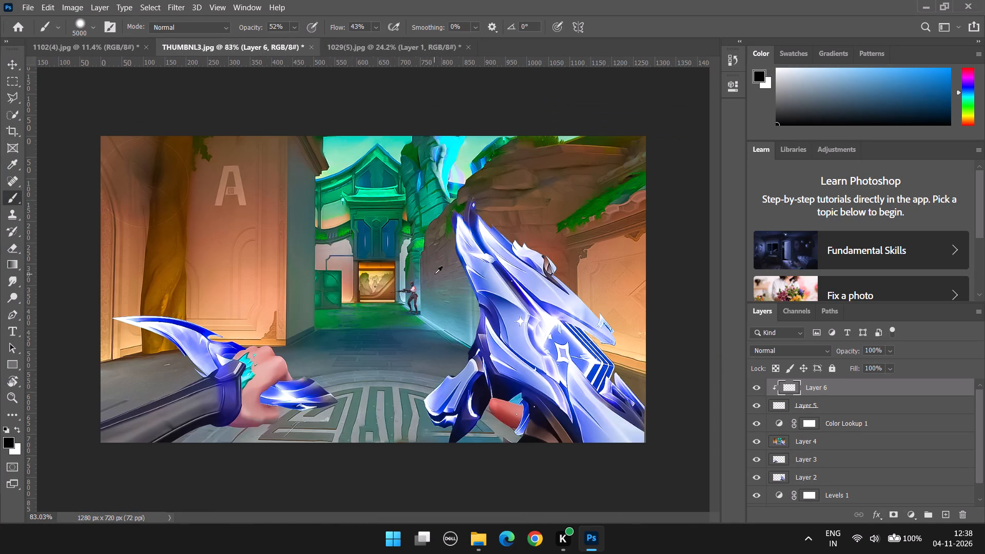
pyautogui.keyDown('alt'); pyautogui.scroll(19, 421, 265); pyautogui.keyUp('alt')
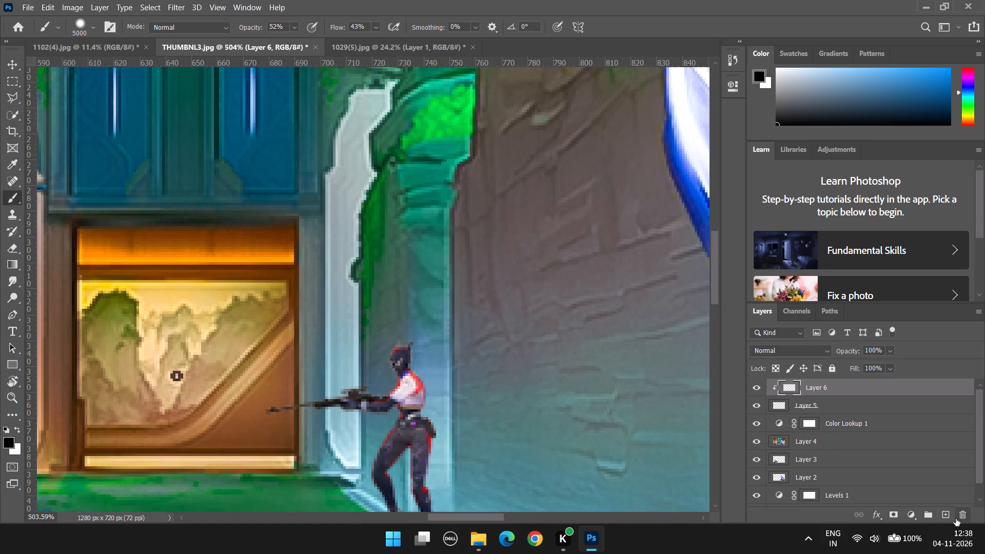
# Release Layer 6 from its clipping and move it directly beneath the enemy's Layer 5.
pyautogui.click(876, 402)
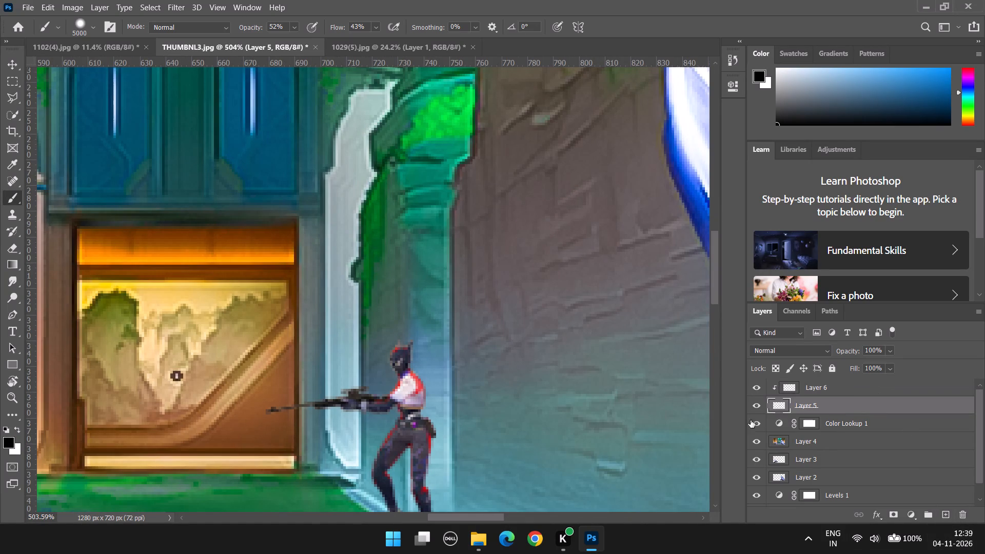
pyautogui.doubleClick(755, 408)
pyautogui.click(863, 413)
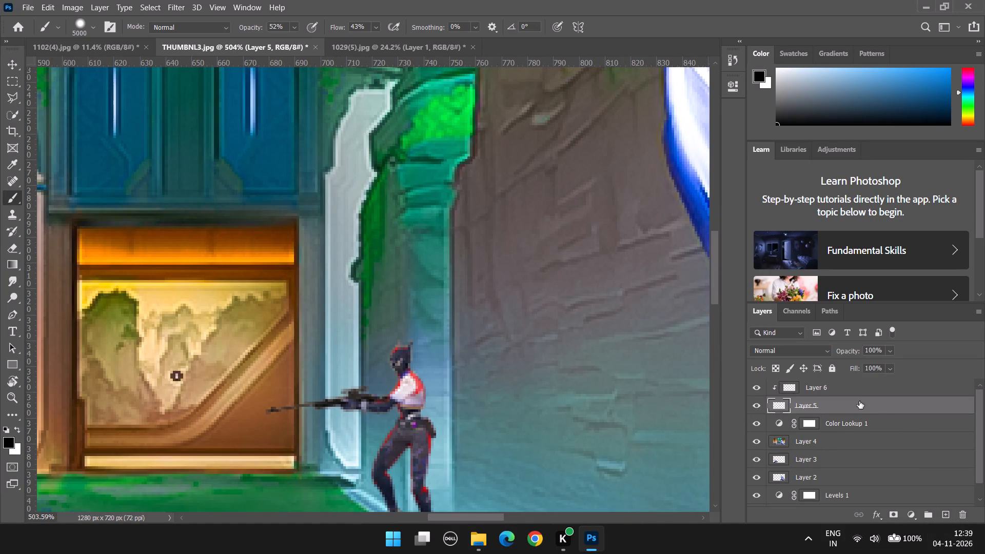
pyautogui.keyDown('alt'); pyautogui.click(856, 400); pyautogui.keyUp('alt')
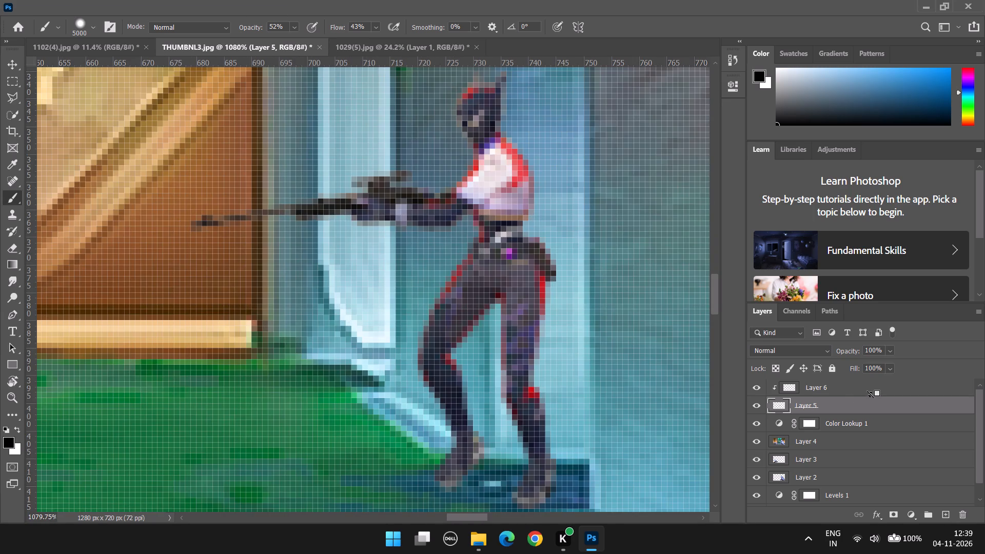
pyautogui.keyDown('alt'); pyautogui.click(870, 397); pyautogui.keyUp('alt')
pyautogui.moveTo(871, 395); pyautogui.dragTo(871, 411)
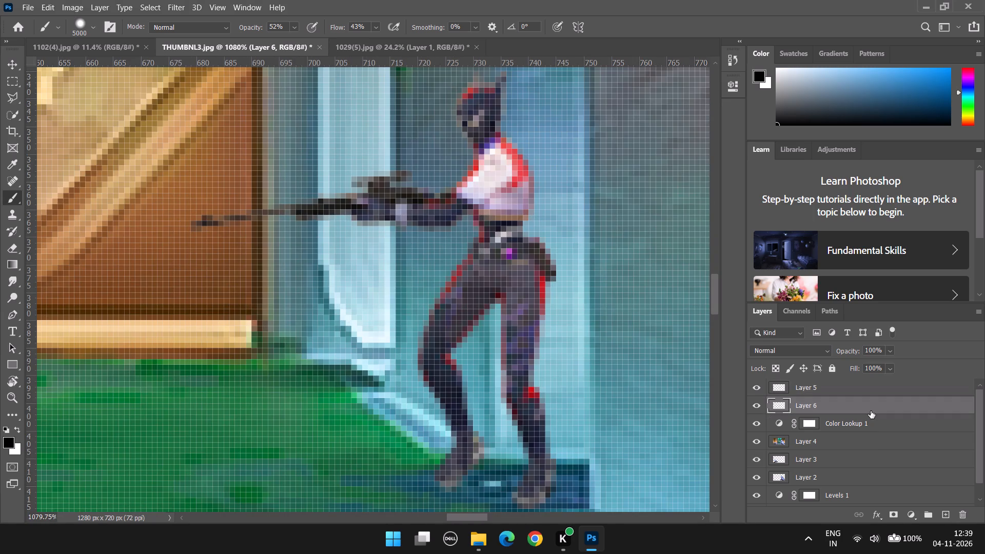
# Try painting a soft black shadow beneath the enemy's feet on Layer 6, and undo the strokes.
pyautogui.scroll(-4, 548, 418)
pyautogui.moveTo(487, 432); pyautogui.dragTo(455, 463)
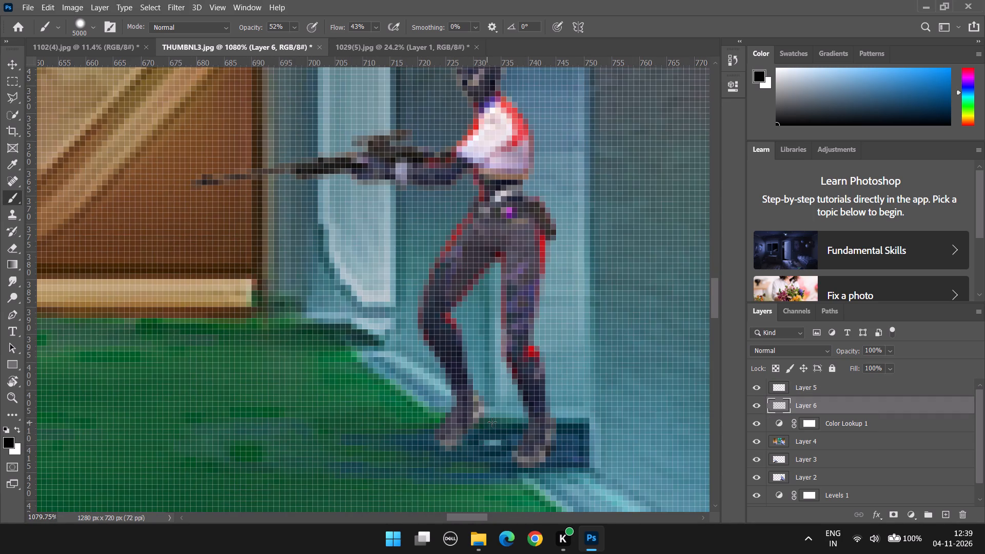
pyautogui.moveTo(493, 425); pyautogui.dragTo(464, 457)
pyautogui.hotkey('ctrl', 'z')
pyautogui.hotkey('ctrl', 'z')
# Add another new empty layer directly above the enemy's Layer 5.
pyautogui.keyDown('alt'); pyautogui.scroll(-9, 496, 426); pyautogui.keyUp('alt')
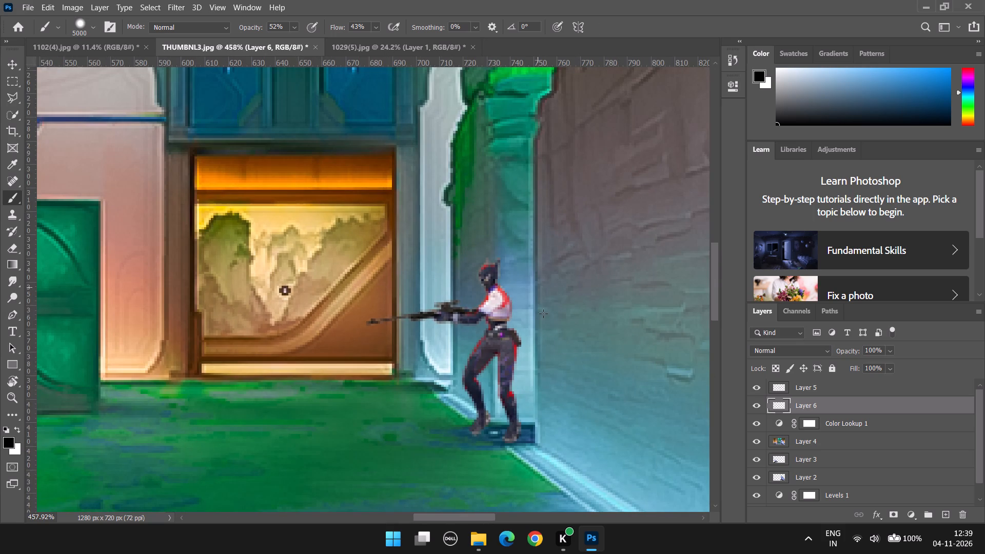
pyautogui.keyDown('alt'); pyautogui.scroll(3, 515, 449); pyautogui.keyUp('alt')
pyautogui.click(874, 381)
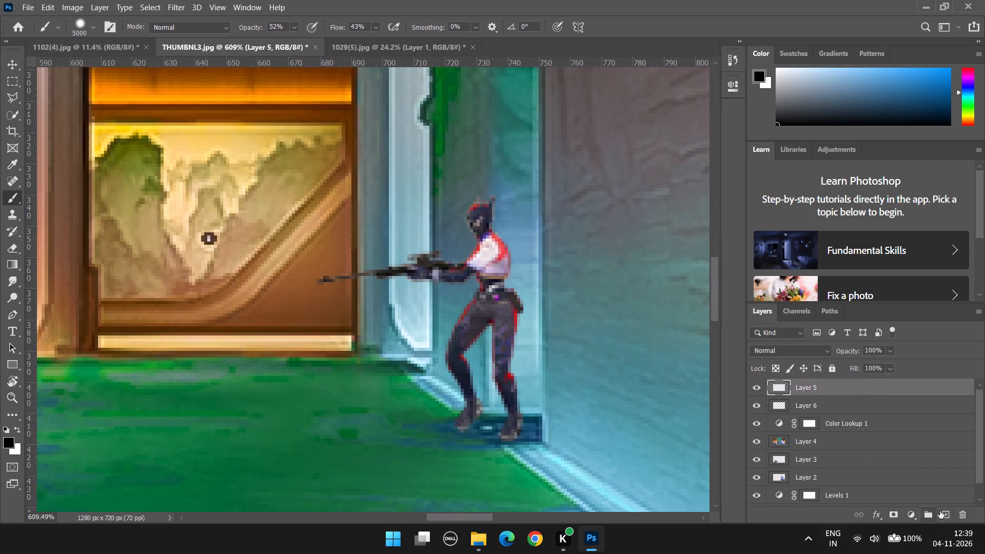
pyautogui.click(944, 516)
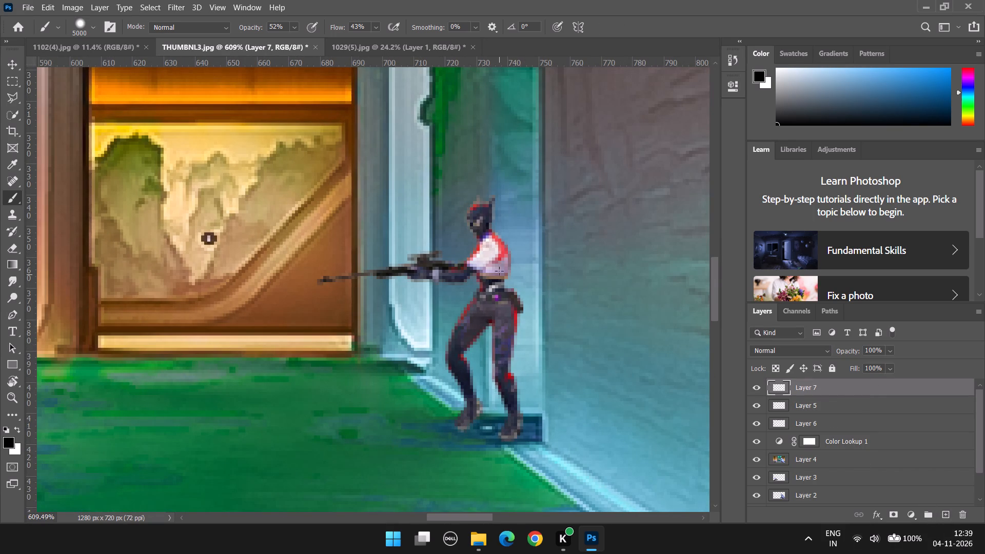
# Set the soft round brush size to 14 px.
pyautogui.write(']]]]]')
pyautogui.press(']')
pyautogui.press(']')
pyautogui.press(']')
pyautogui.write(']]')
pyautogui.press(']')
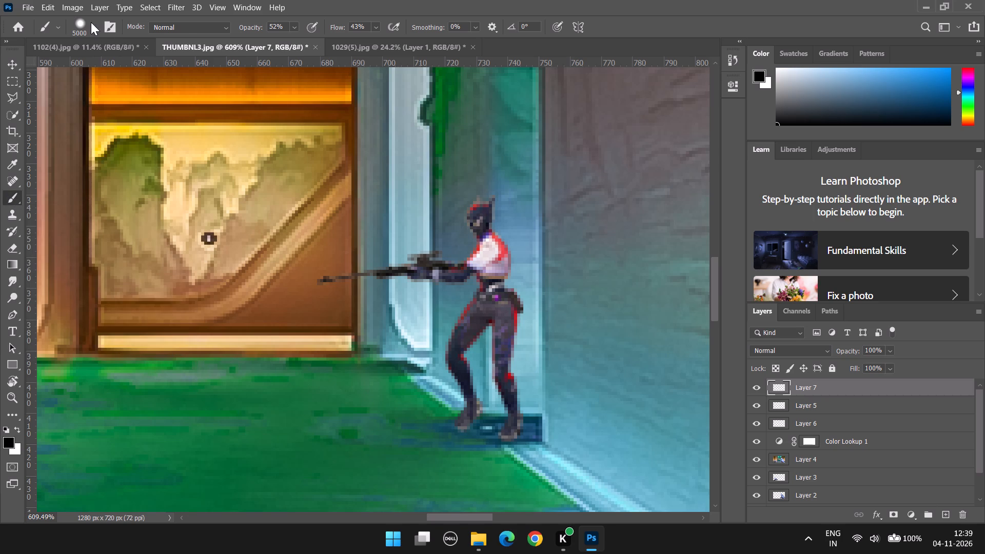
pyautogui.click(90, 23)
pyautogui.moveTo(134, 66); pyautogui.dragTo(132, 66)
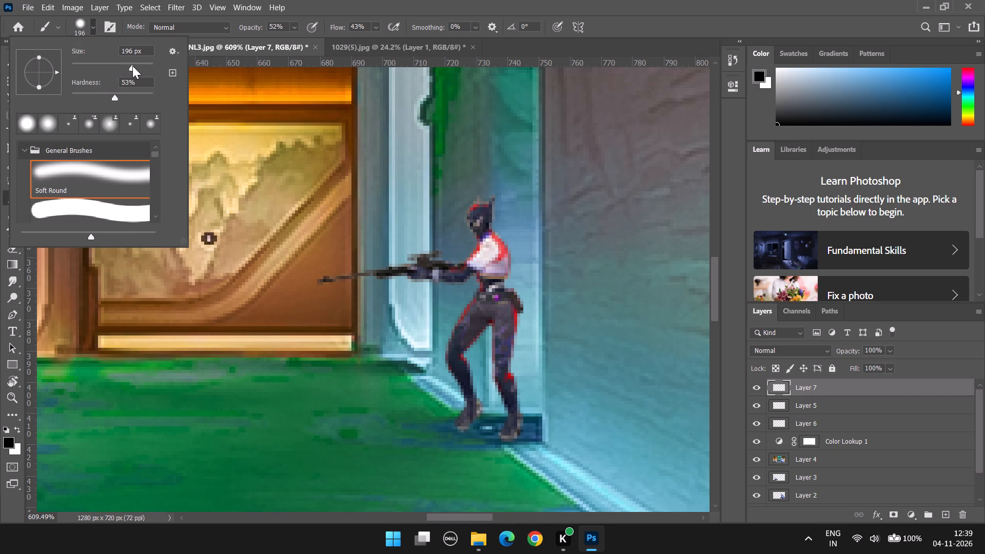
pyautogui.moveTo(132, 66); pyautogui.dragTo(95, 66)
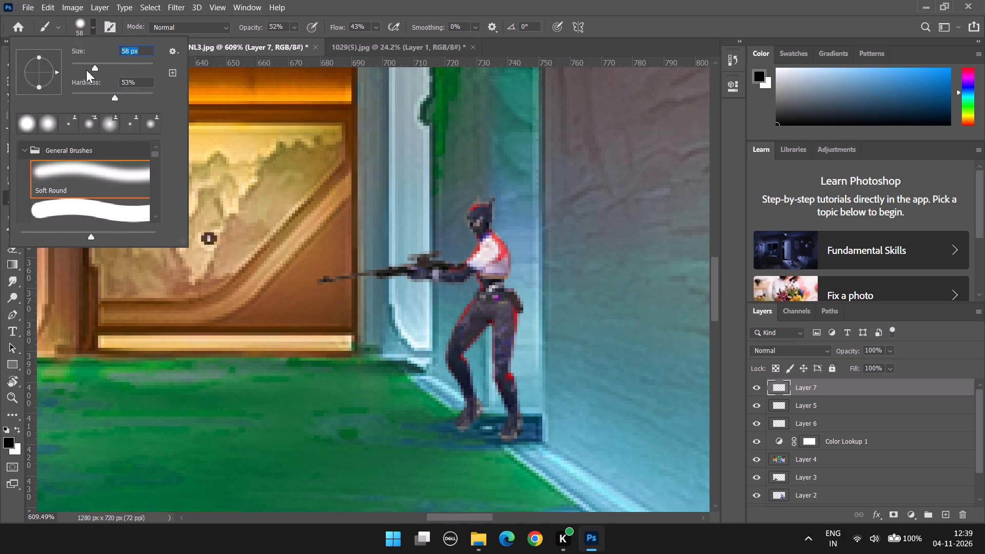
pyautogui.click(85, 67)
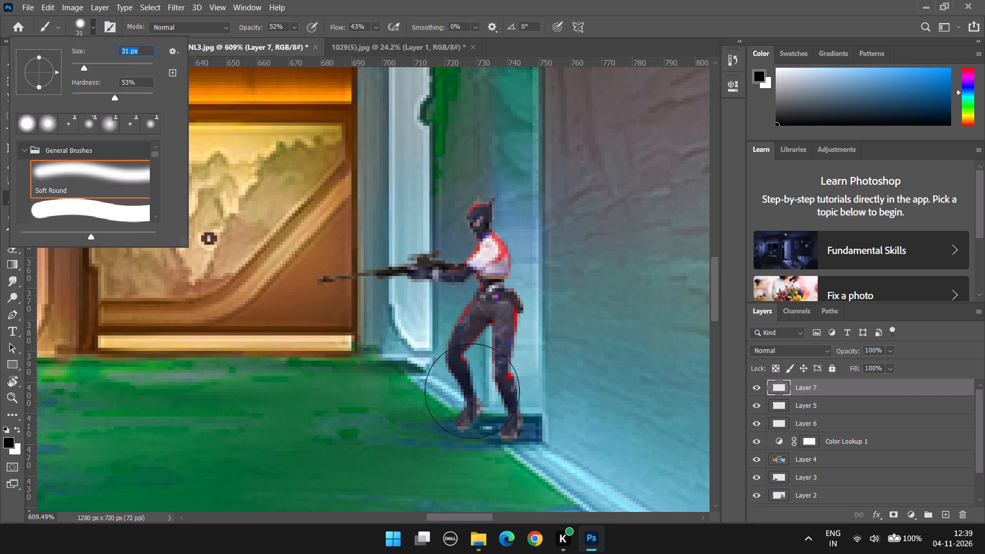
pyautogui.click(77, 63)
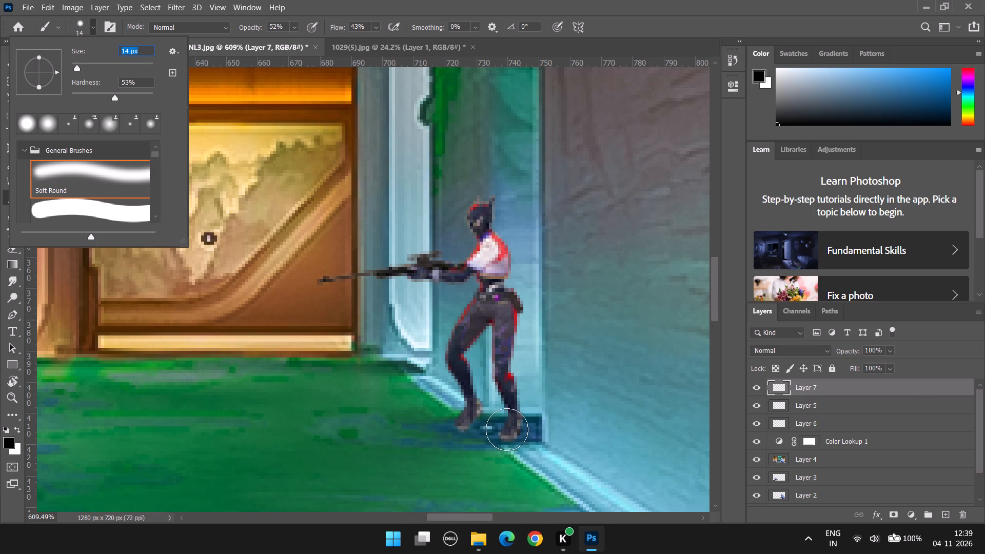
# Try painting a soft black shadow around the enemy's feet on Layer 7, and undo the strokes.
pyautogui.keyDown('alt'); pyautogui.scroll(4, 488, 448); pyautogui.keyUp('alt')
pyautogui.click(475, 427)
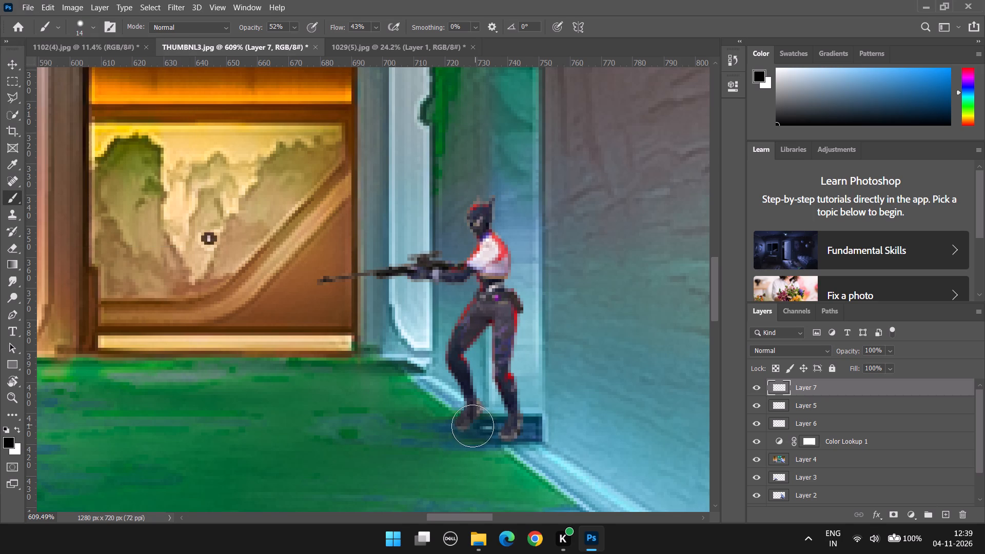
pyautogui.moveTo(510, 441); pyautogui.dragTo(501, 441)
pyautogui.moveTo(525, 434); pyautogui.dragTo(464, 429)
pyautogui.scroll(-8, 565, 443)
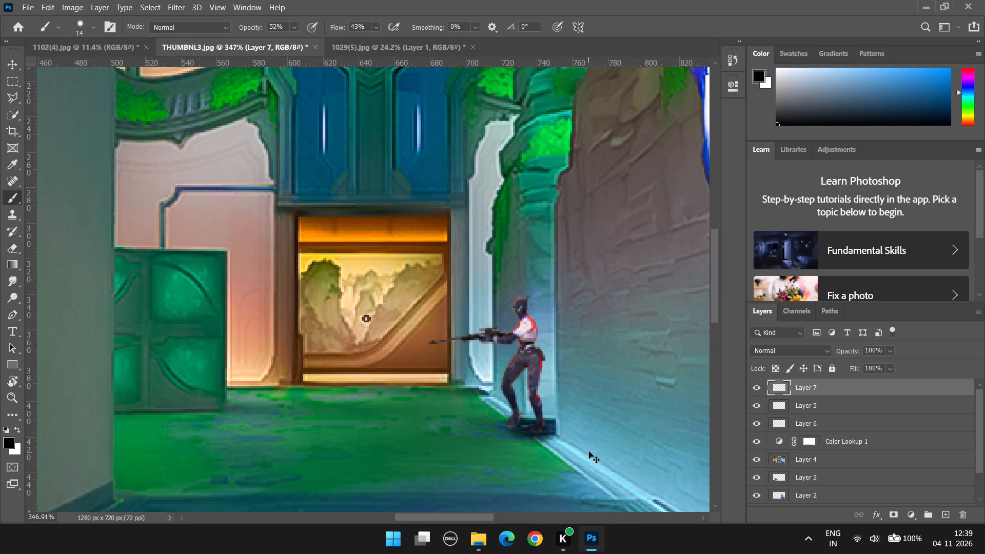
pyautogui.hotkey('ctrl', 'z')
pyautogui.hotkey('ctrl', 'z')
# Paint a soft black contact shadow beneath both of the enemy's feet on Layer 6.
pyautogui.scroll(9, 516, 415)
pyautogui.scroll(-5, 572, 444)
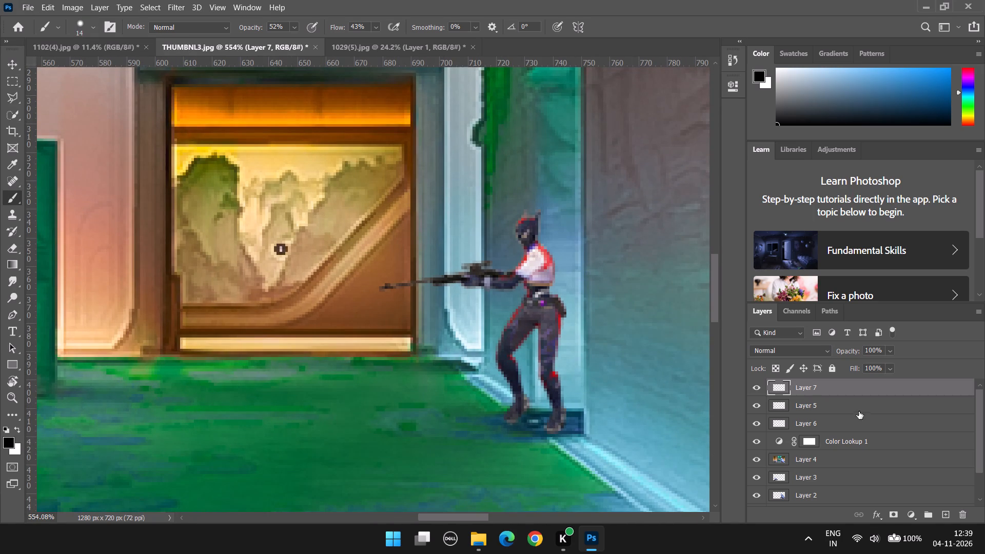
pyautogui.click(860, 426)
pyautogui.keyDown('alt'); pyautogui.scroll(6, 562, 444); pyautogui.keyUp('alt')
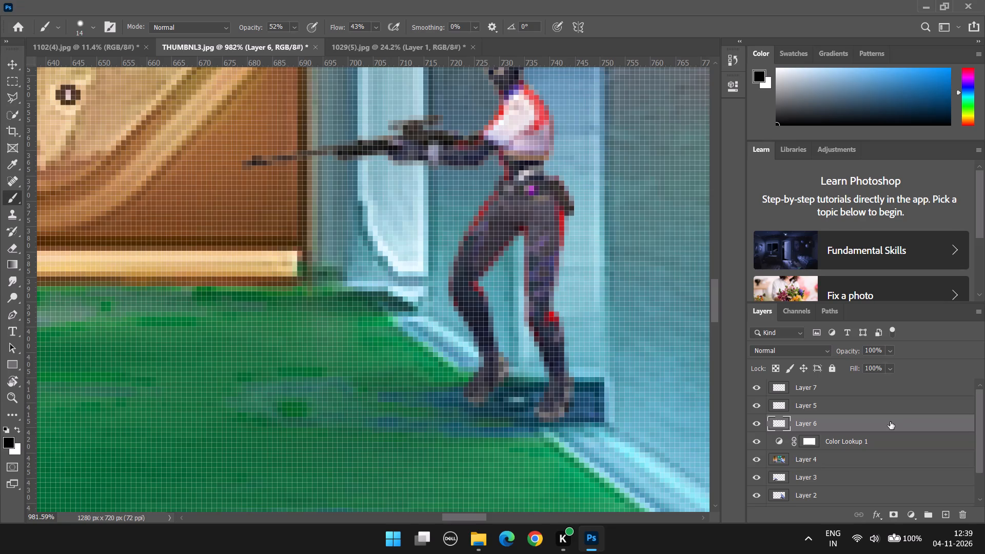
pyautogui.keyDown('alt'); pyautogui.click(892, 415); pyautogui.keyUp('alt')
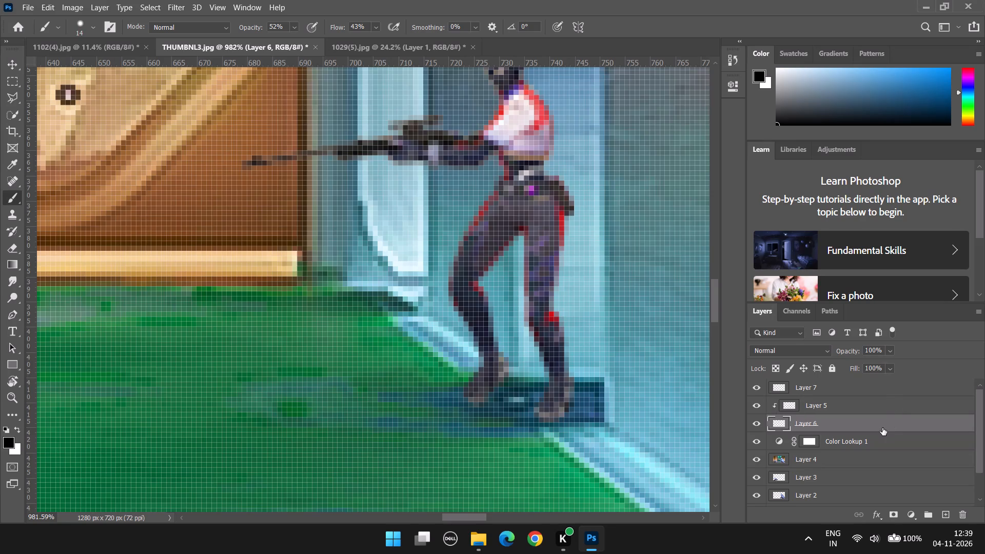
pyautogui.hotkey('ctrl', 'z')
pyautogui.moveTo(497, 399); pyautogui.dragTo(486, 408)
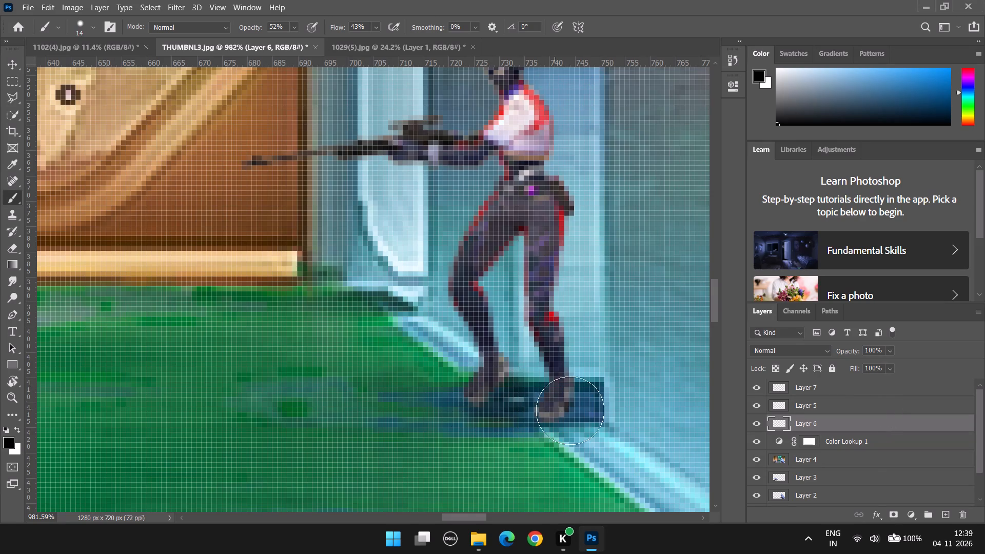
pyautogui.moveTo(574, 401); pyautogui.dragTo(533, 402)
pyautogui.keyDown('alt'); pyautogui.scroll(-13, 679, 404); pyautogui.keyUp('alt')
pyautogui.keyDown('alt'); pyautogui.scroll(-5, 573, 339); pyautogui.keyUp('alt')
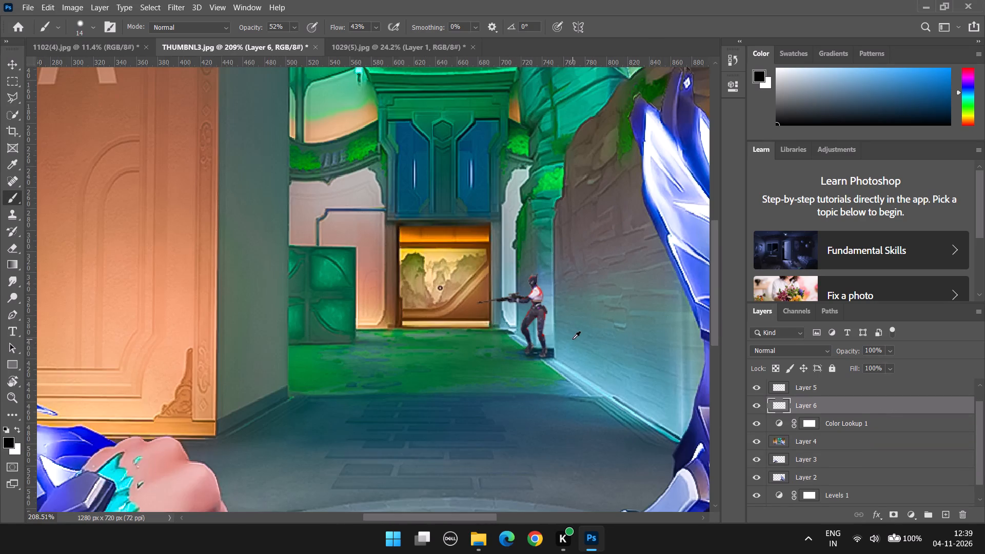
# Make the topmost Layer 7 active for painting and enlarge the brush to 20 px.
pyautogui.keyDown('alt'); pyautogui.scroll(12, 547, 279); pyautogui.keyUp('alt')
pyautogui.click(806, 381)
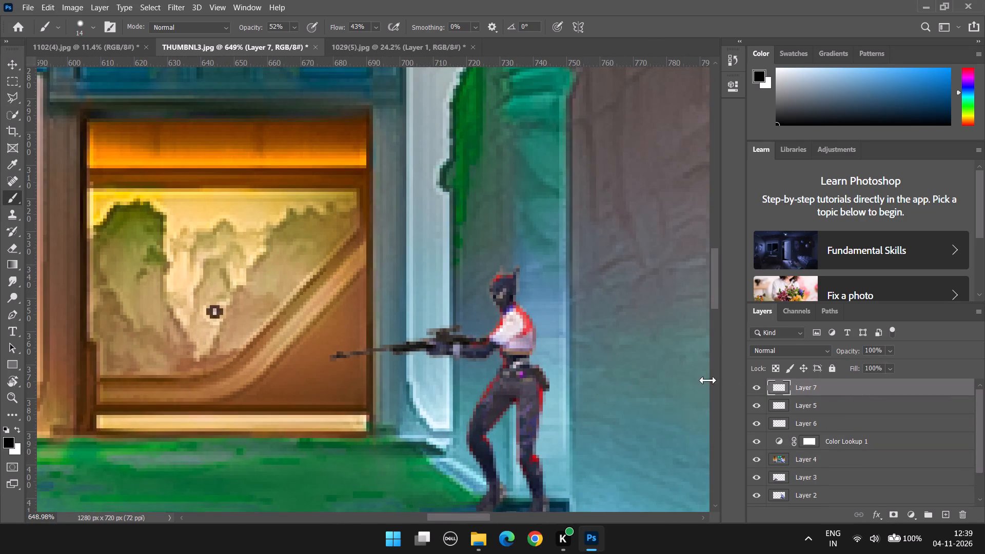
pyautogui.press(']')
pyautogui.press(']')
pyautogui.scroll(5, 770, 149)
pyautogui.scroll(-2, 802, 123)
pyautogui.scroll(6, 821, 118)
pyautogui.scroll(-4, 718, 202)
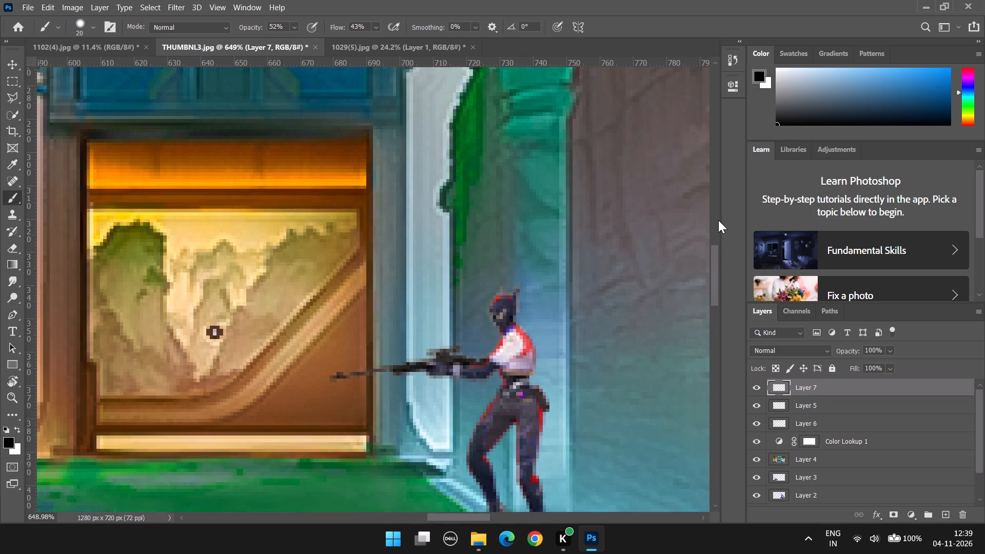
pyautogui.scroll(-4, 718, 220)
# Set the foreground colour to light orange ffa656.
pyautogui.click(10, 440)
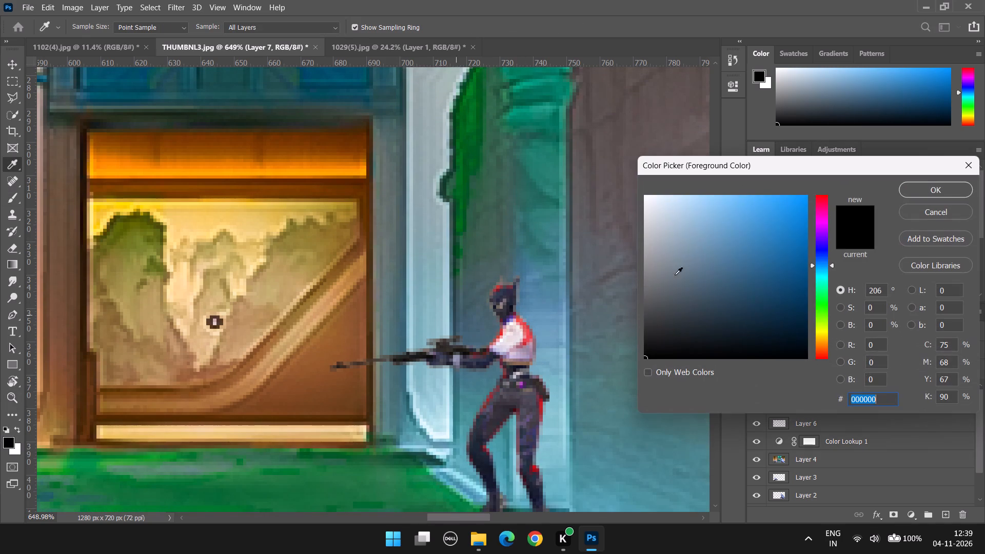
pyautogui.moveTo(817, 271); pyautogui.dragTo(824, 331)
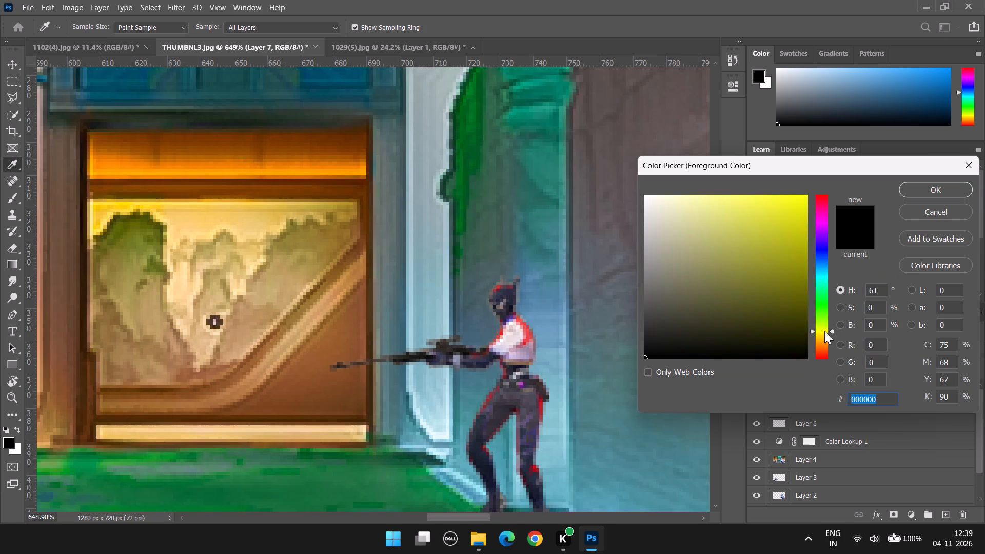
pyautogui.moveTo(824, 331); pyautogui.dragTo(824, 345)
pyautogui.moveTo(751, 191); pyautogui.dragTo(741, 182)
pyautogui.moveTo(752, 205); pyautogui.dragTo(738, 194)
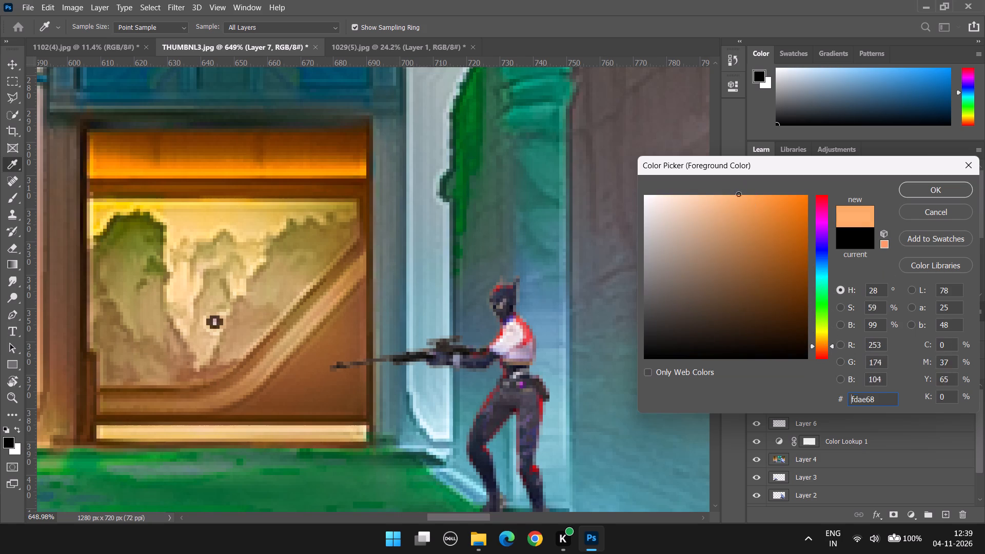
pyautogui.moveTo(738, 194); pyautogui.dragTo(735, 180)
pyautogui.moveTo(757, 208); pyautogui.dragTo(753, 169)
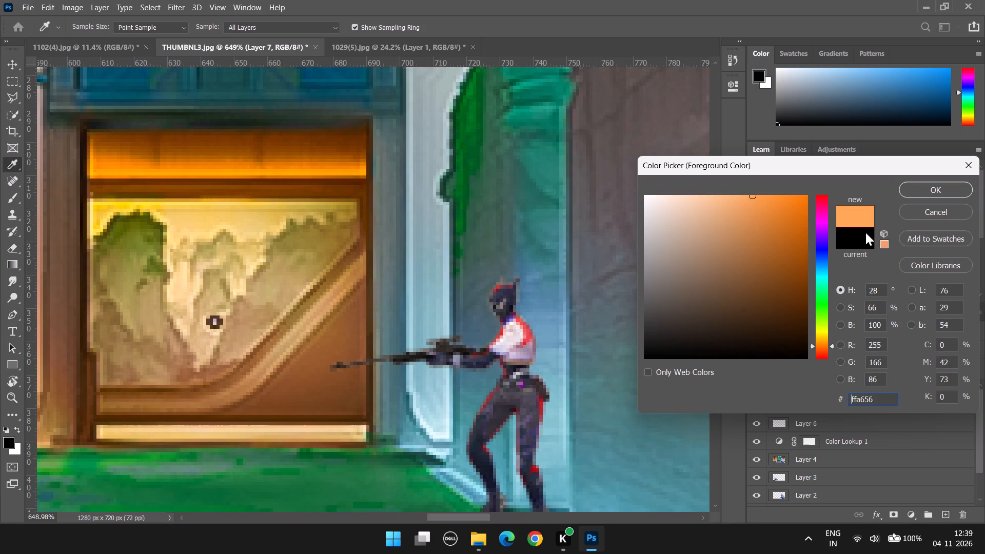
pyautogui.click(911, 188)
# Raise the brush's opacity and flow to 100%, testing orange dabs on the enemy's head and undoing them.
pyautogui.click(508, 285)
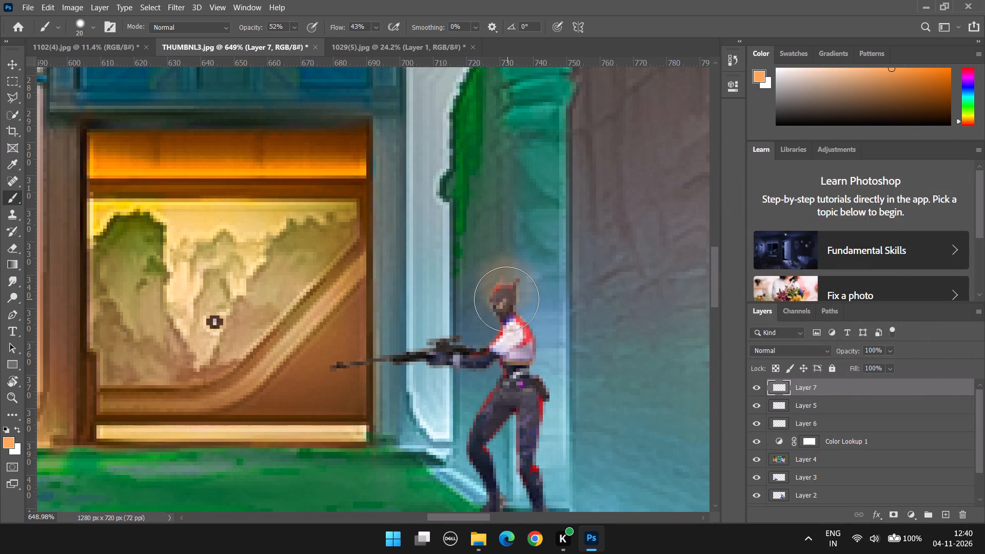
pyautogui.hotkey('ctrl', 'z')
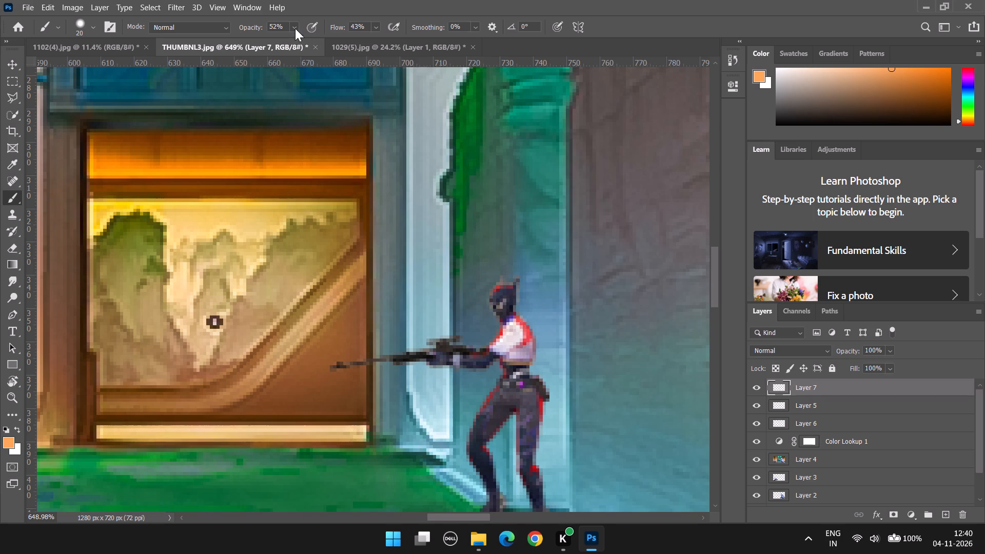
pyautogui.click(294, 26)
pyautogui.moveTo(302, 43); pyautogui.dragTo(395, 42)
pyautogui.click(501, 298)
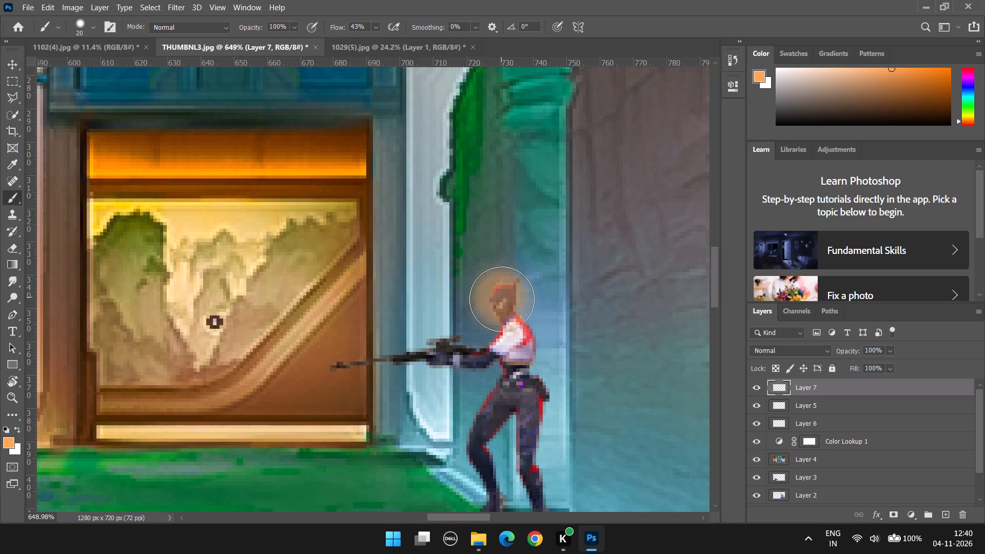
pyautogui.hotkey('ctrl', 'z')
pyautogui.click(382, 31)
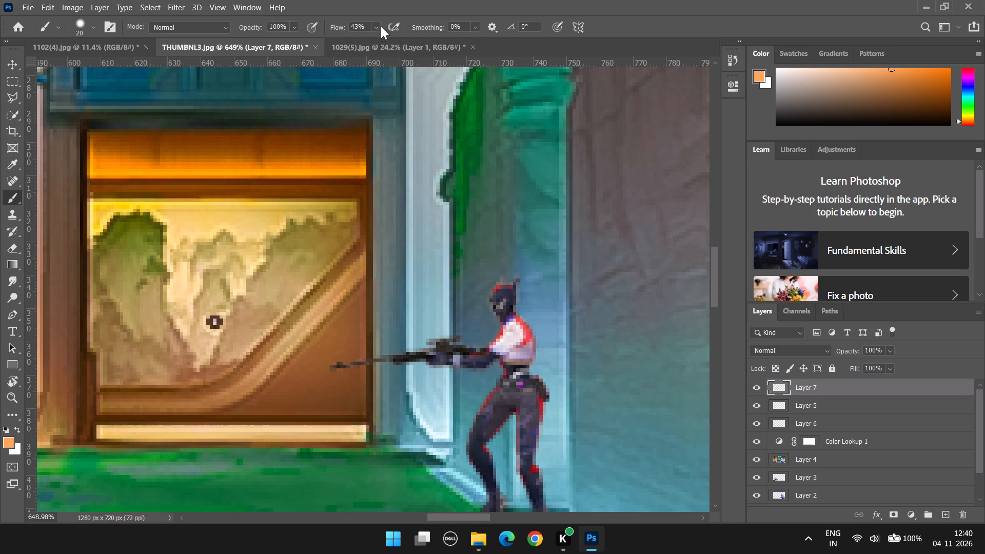
pyautogui.click(380, 26)
pyautogui.moveTo(398, 43); pyautogui.dragTo(446, 42)
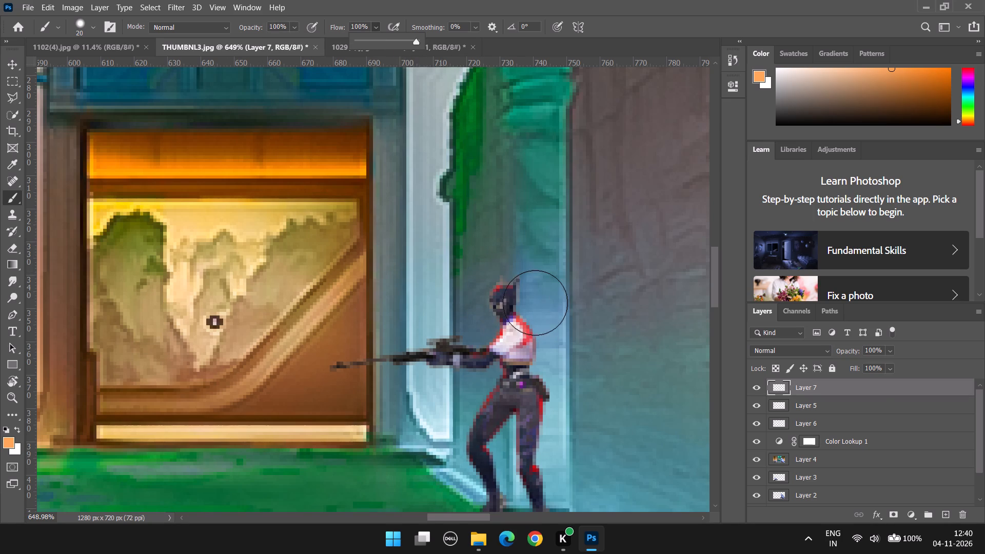
# Shift the foreground colour to a redder, more saturated orange, trying a dab over the enemy's head with each shade and undoing it.
pyautogui.click(960, 122)
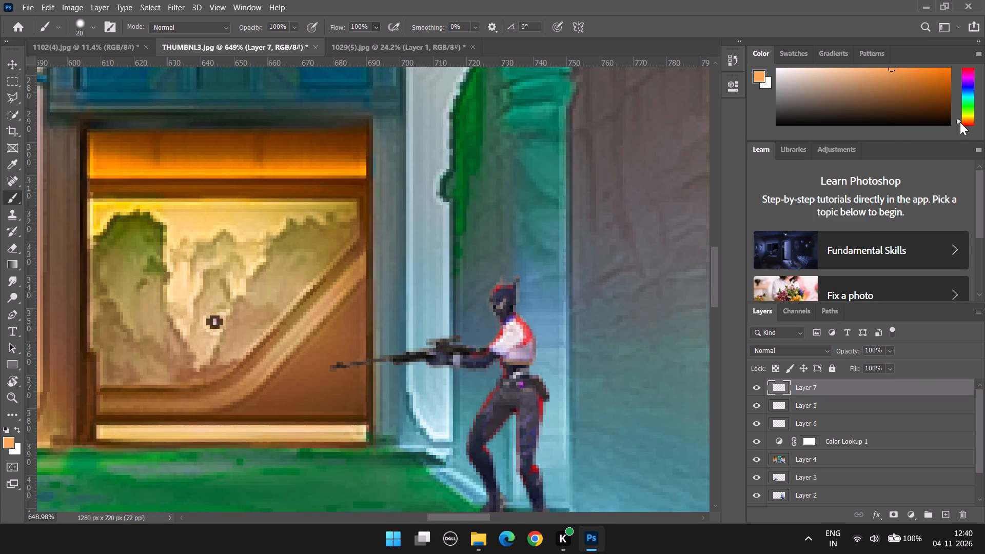
pyautogui.click(503, 296)
pyautogui.keyDown('alt'); pyautogui.scroll(-2, 594, 317); pyautogui.keyUp('alt')
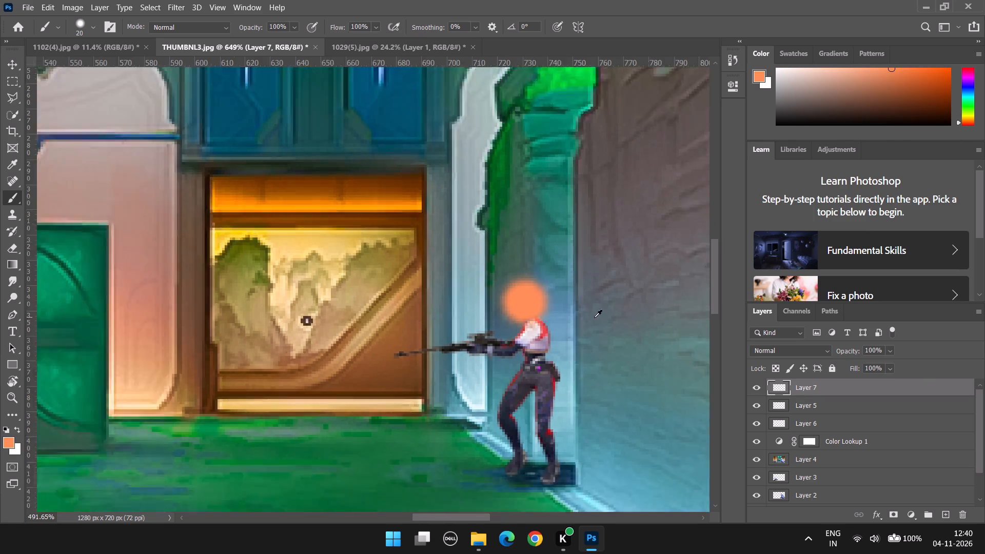
pyautogui.keyDown('alt'); pyautogui.scroll(-12, 594, 318); pyautogui.keyUp('alt')
pyautogui.hotkey('ctrl', 'z')
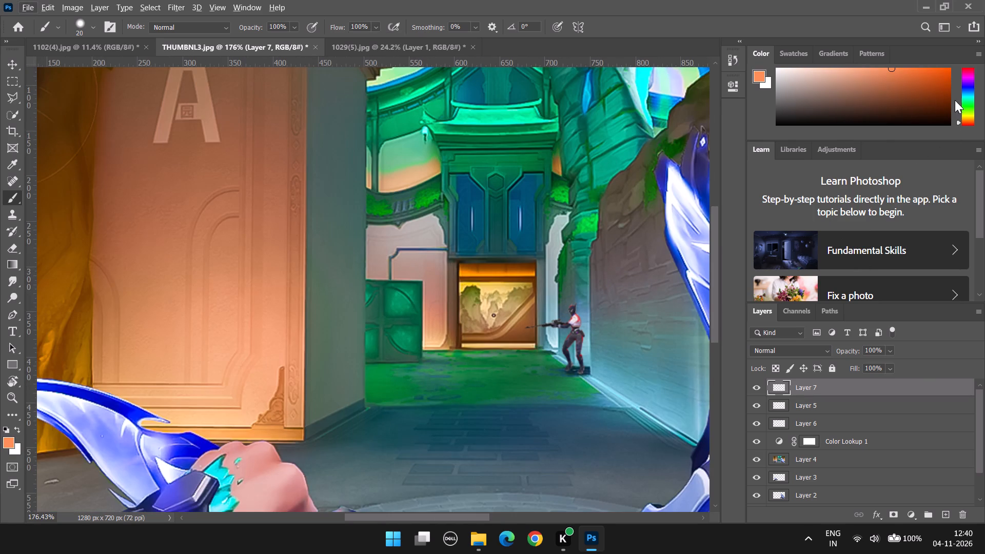
pyautogui.moveTo(915, 82); pyautogui.dragTo(927, 25)
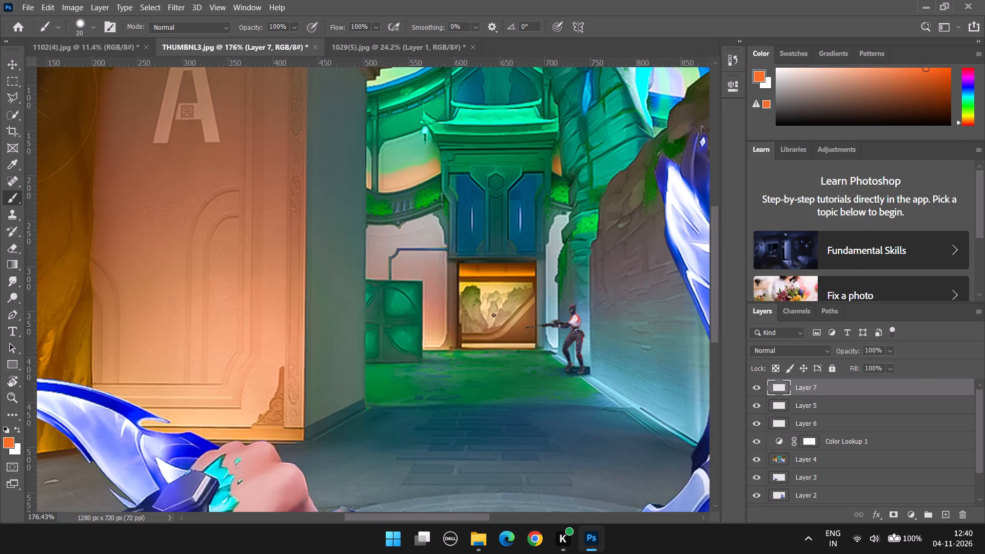
pyautogui.moveTo(927, 25); pyautogui.dragTo(927, 24)
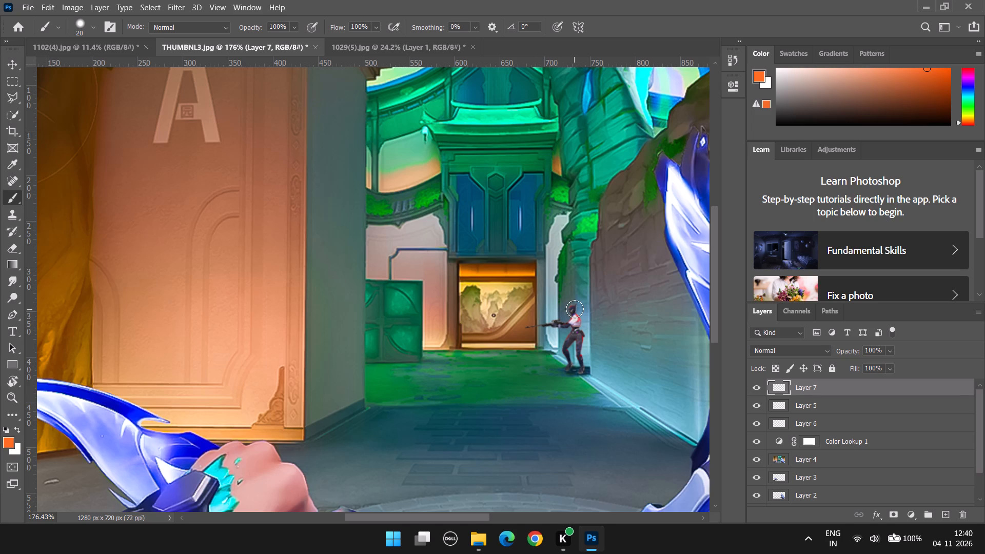
pyautogui.click(573, 309)
pyautogui.scroll(-4, 836, 344)
pyautogui.hotkey('ctrl', 'z')
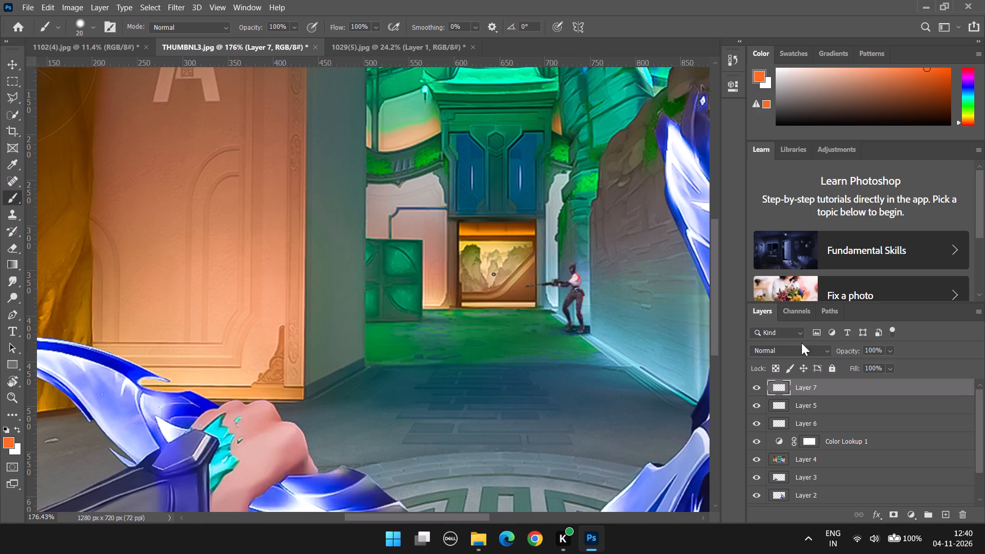
# Reduce the brush size to 15 px for work on the enemy's head.
pyautogui.keyDown('alt'); pyautogui.scroll(18, 621, 295); pyautogui.keyUp('alt')
pyautogui.press('[')
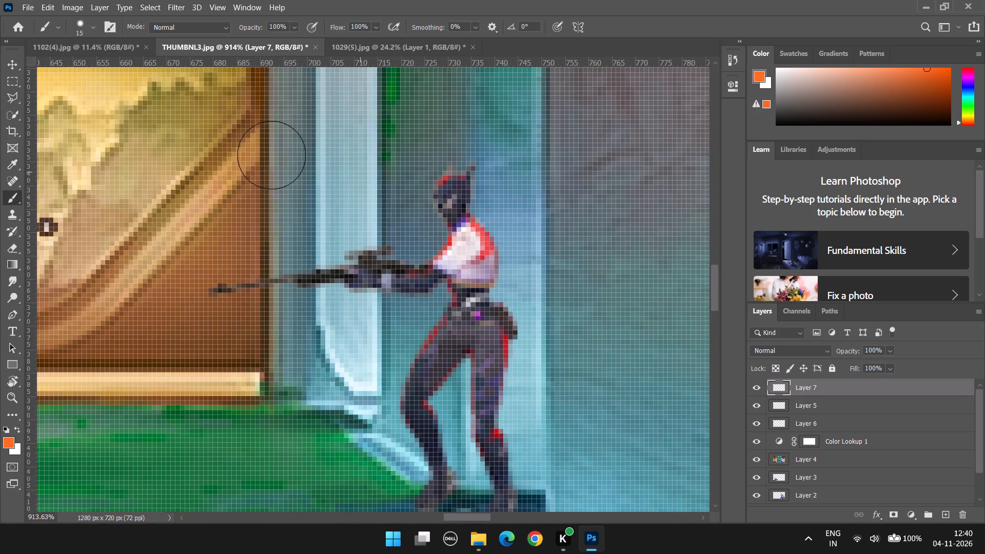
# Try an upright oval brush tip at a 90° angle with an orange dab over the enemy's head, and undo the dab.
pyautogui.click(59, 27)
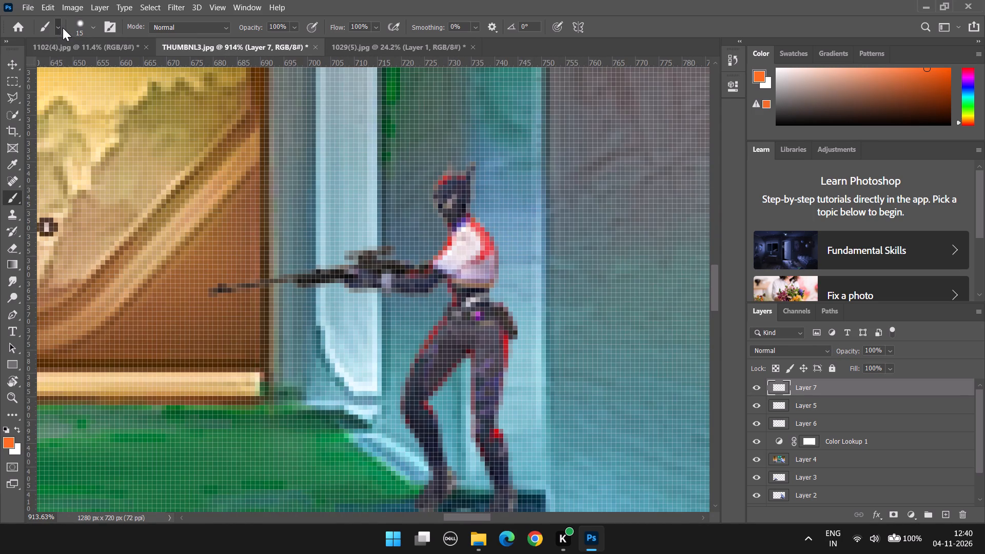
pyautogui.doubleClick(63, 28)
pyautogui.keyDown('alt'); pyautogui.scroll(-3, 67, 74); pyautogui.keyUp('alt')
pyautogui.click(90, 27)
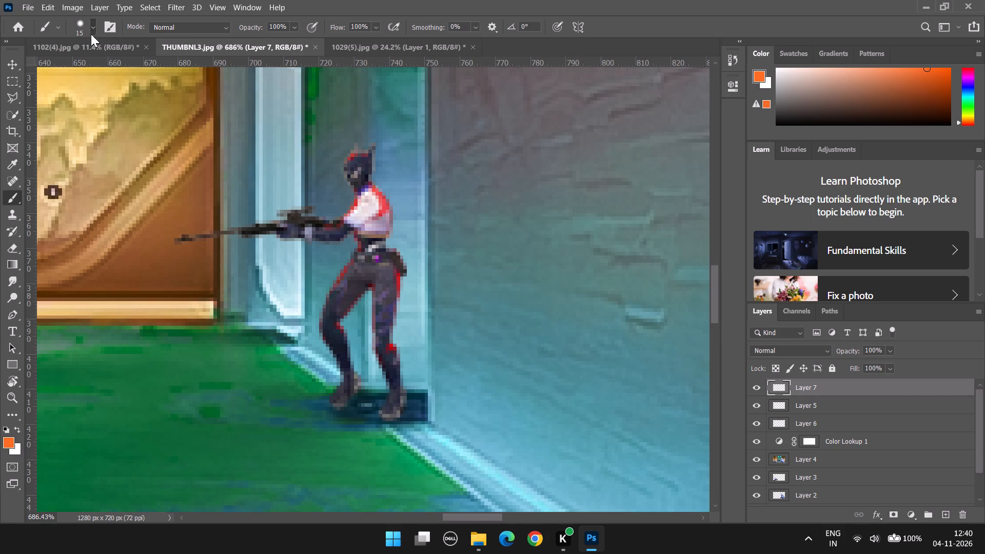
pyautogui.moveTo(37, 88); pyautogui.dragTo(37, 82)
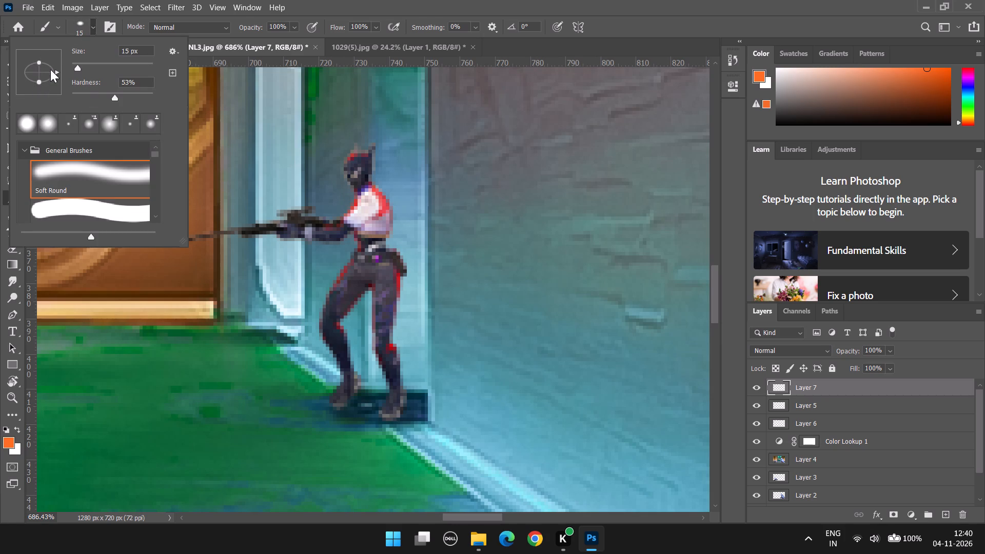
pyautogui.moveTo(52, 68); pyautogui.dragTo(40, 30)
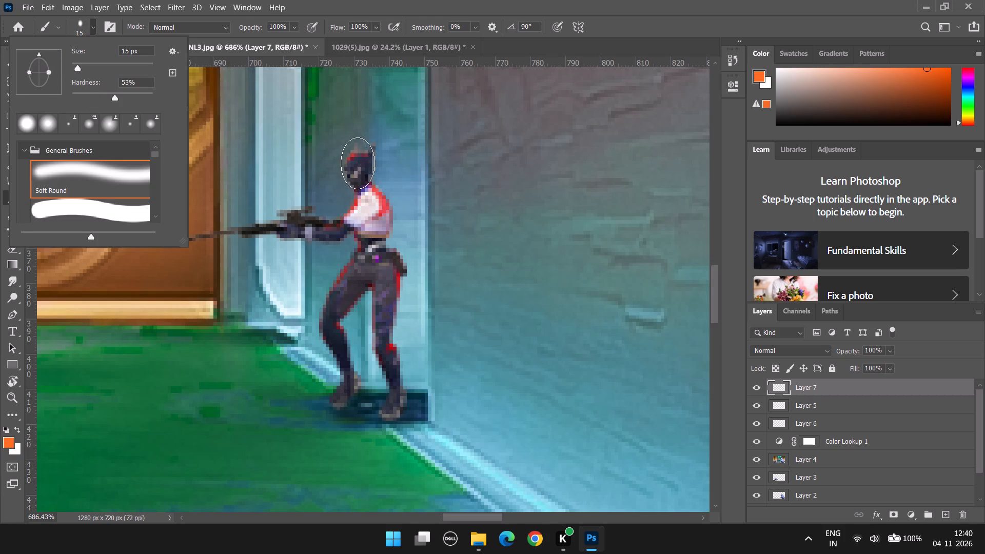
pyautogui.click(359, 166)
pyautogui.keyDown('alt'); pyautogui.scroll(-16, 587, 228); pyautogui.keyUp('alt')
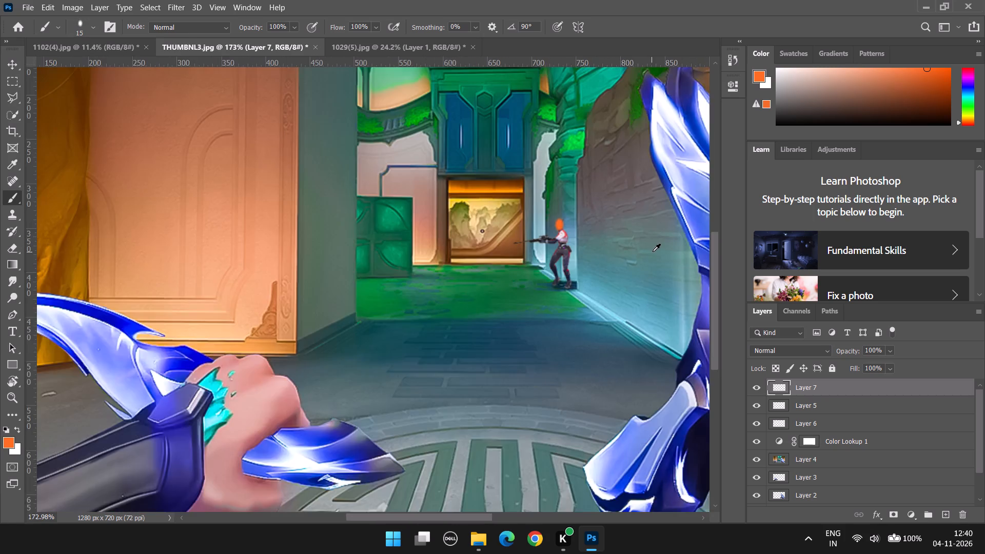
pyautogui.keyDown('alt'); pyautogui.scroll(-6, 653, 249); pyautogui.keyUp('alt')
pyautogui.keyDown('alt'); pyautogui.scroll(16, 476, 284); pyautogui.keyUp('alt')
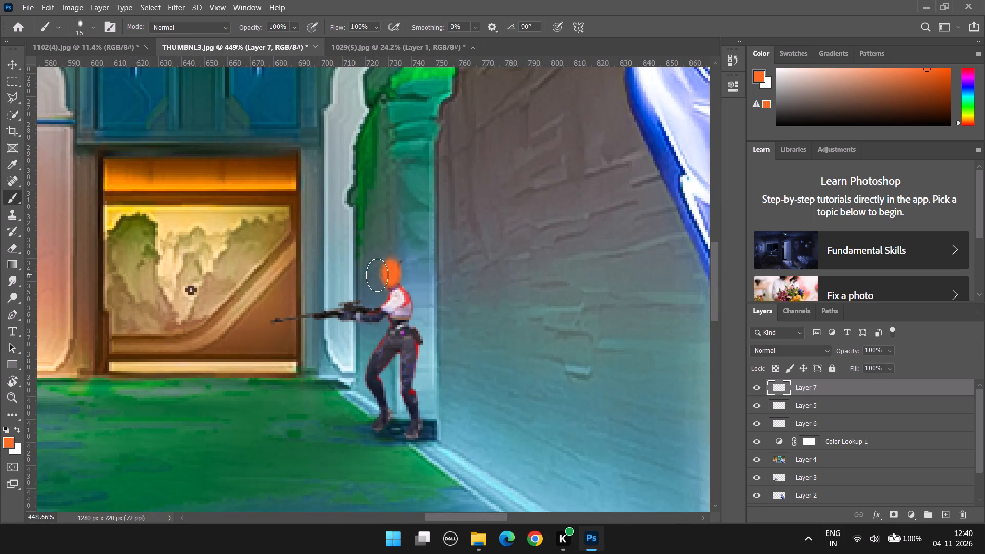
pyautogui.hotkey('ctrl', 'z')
# Make the brush tip fully round again and paint one orange dab over the enemy's head.
pyautogui.click(94, 27)
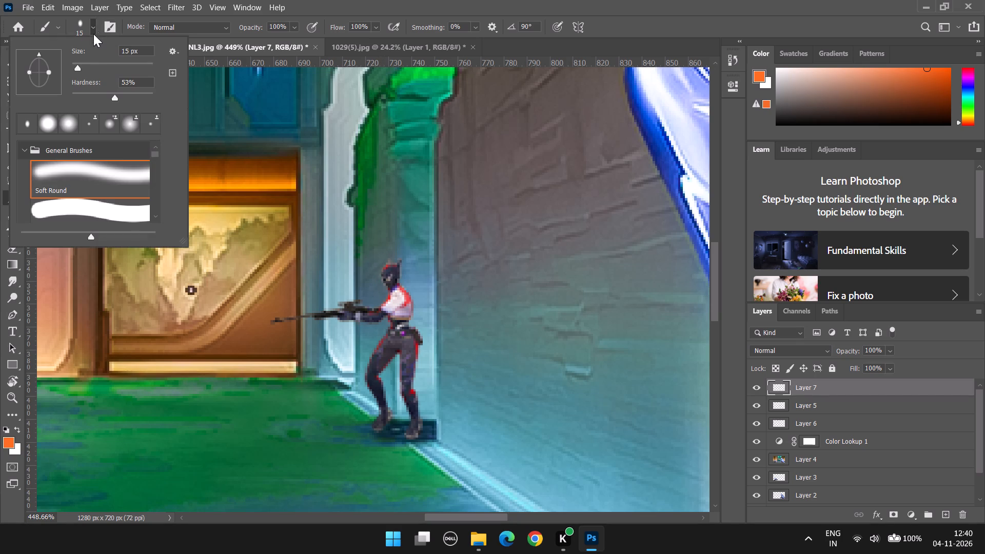
pyautogui.moveTo(51, 72); pyautogui.dragTo(85, 72)
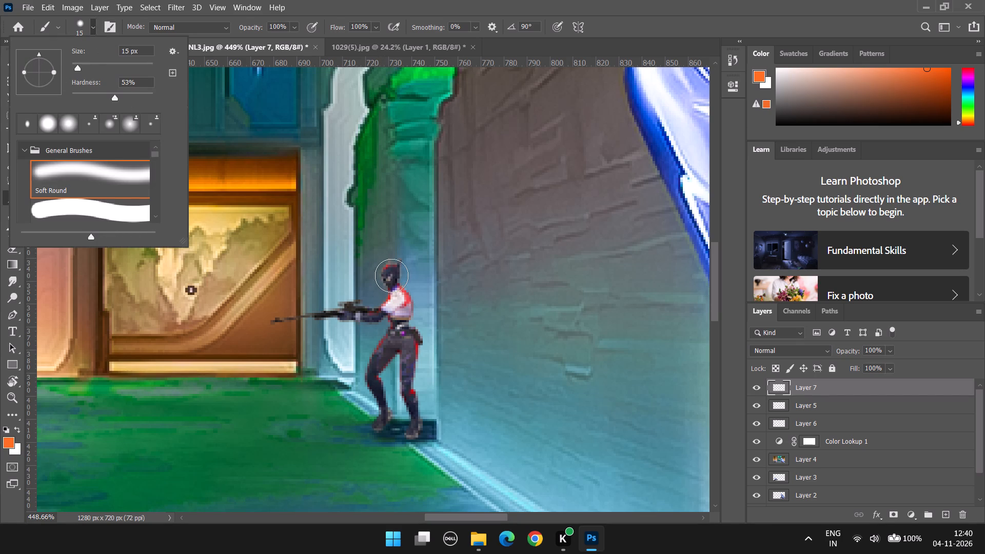
pyautogui.click(391, 273)
pyautogui.keyDown('alt'); pyautogui.scroll(-7, 585, 340); pyautogui.keyUp('alt')
# Paint a white core in the centre of the orange glow on the enemy's head, using white and a 6 px brush.
pyautogui.keyDown('alt'); pyautogui.scroll(5, 590, 312); pyautogui.keyUp('alt')
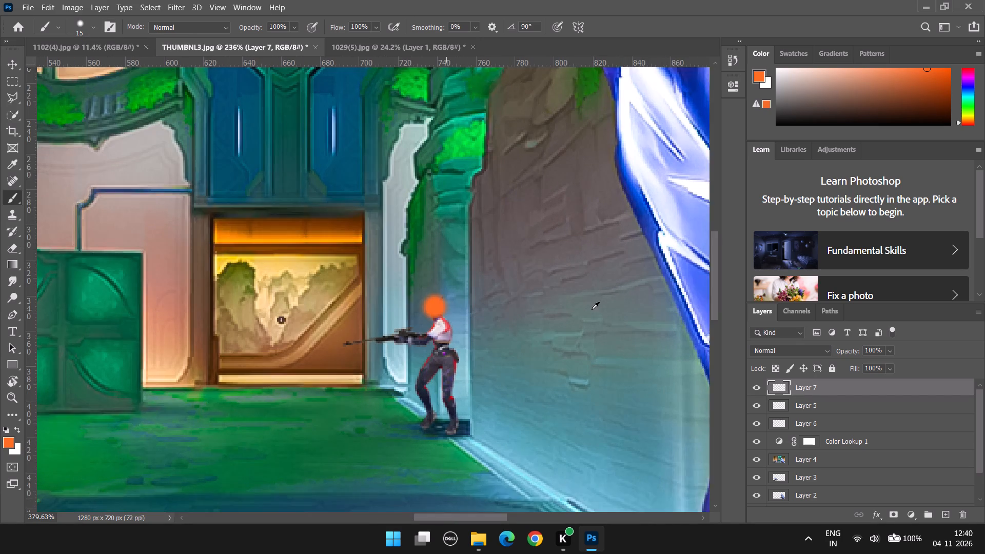
pyautogui.moveTo(822, 97); pyautogui.dragTo(636, 54)
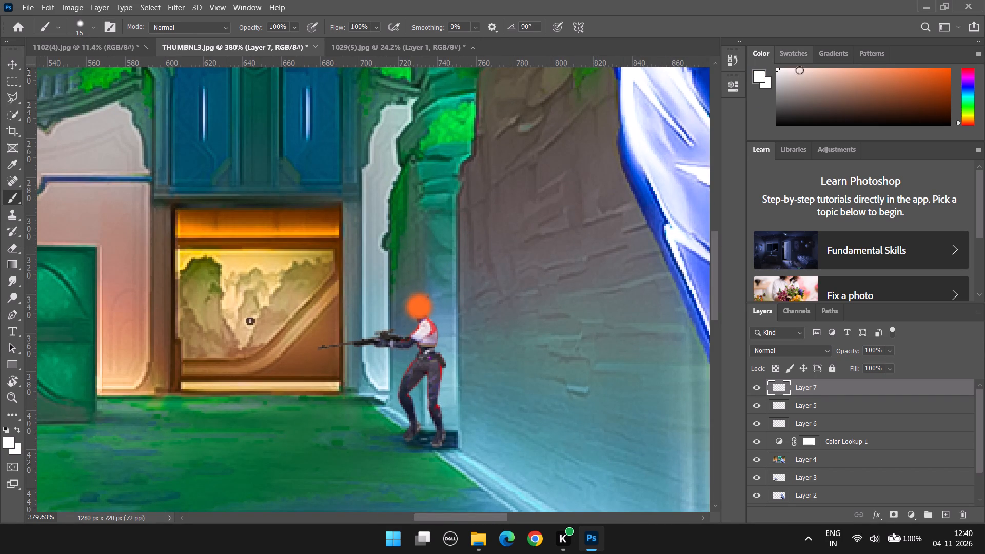
pyautogui.moveTo(807, 77); pyautogui.dragTo(597, 28)
pyautogui.keyDown('alt'); pyautogui.scroll(4, 438, 318); pyautogui.keyUp('alt')
pyautogui.press('[')
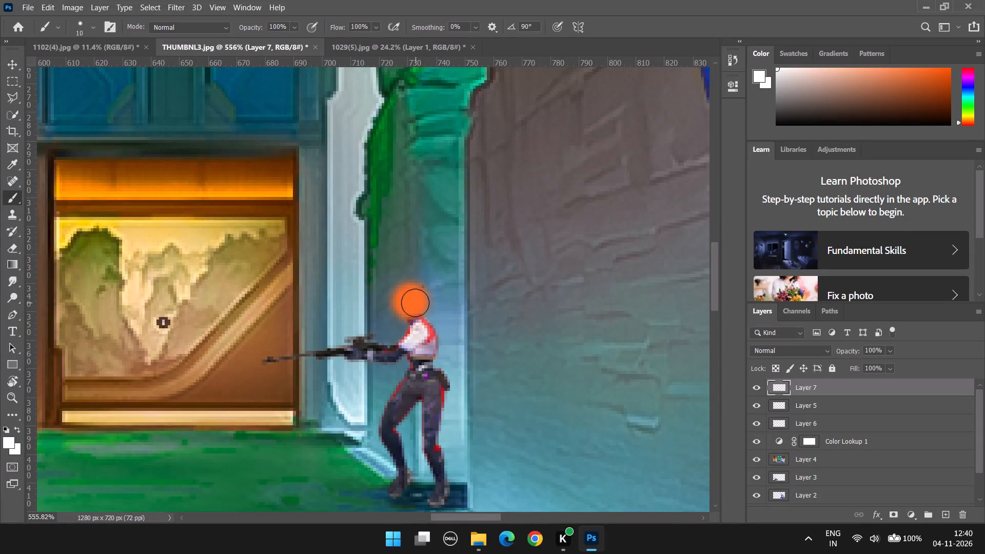
pyautogui.press('[')
pyautogui.press('[')
pyautogui.write('[[')
pyautogui.click(408, 301)
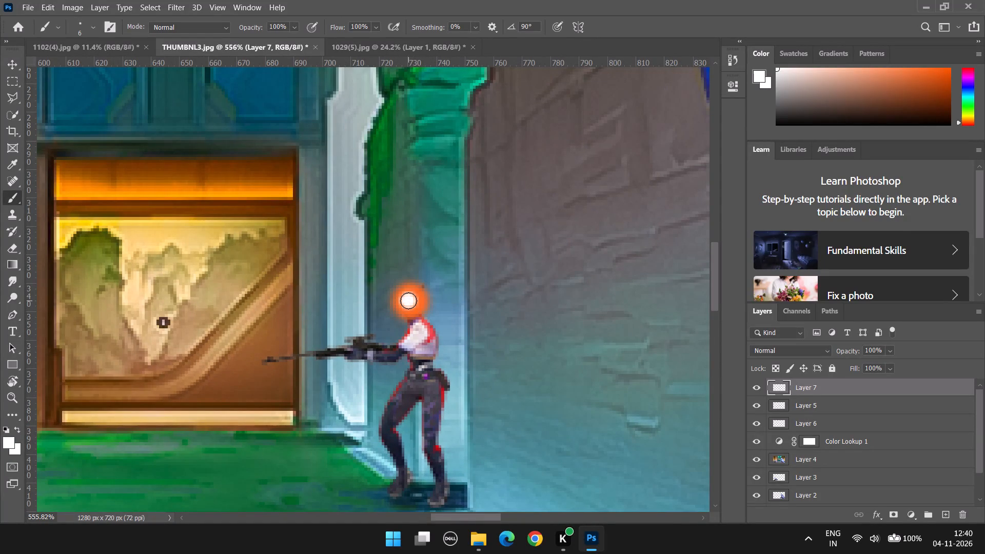
pyautogui.click(408, 301)
pyautogui.keyDown('alt'); pyautogui.scroll(-15, 359, 348); pyautogui.keyUp('alt')
pyautogui.keyDown('alt'); pyautogui.scroll(-5, 480, 323); pyautogui.keyUp('alt')
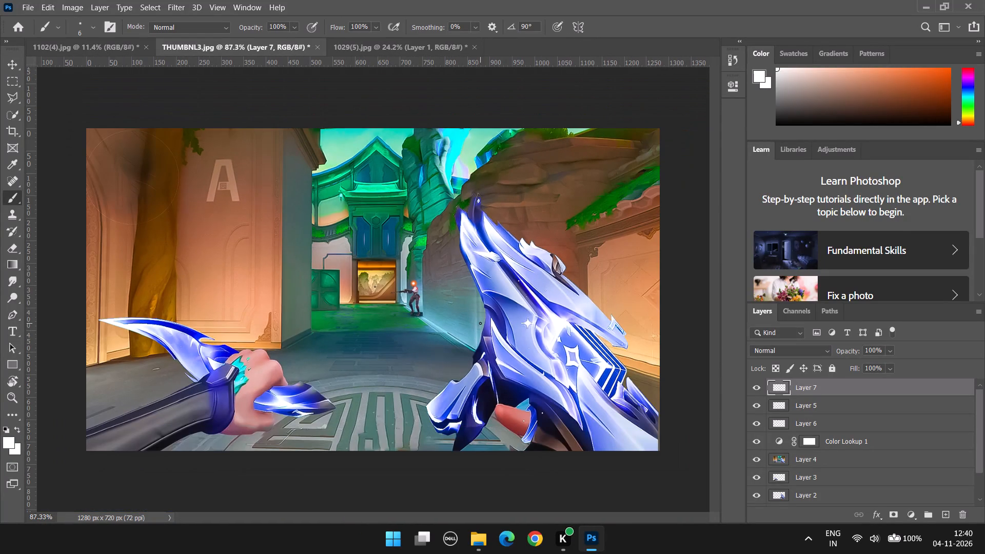
pyautogui.keyDown('alt'); pyautogui.scroll(2, 420, 326); pyautogui.keyUp('alt')
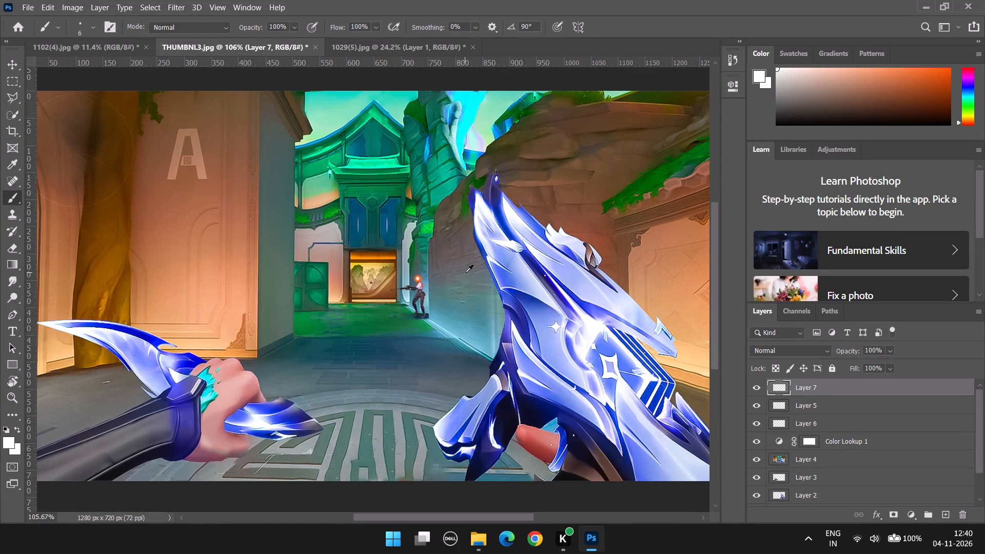
pyautogui.keyDown('alt'); pyautogui.scroll(-6, 465, 272); pyautogui.keyUp('alt')
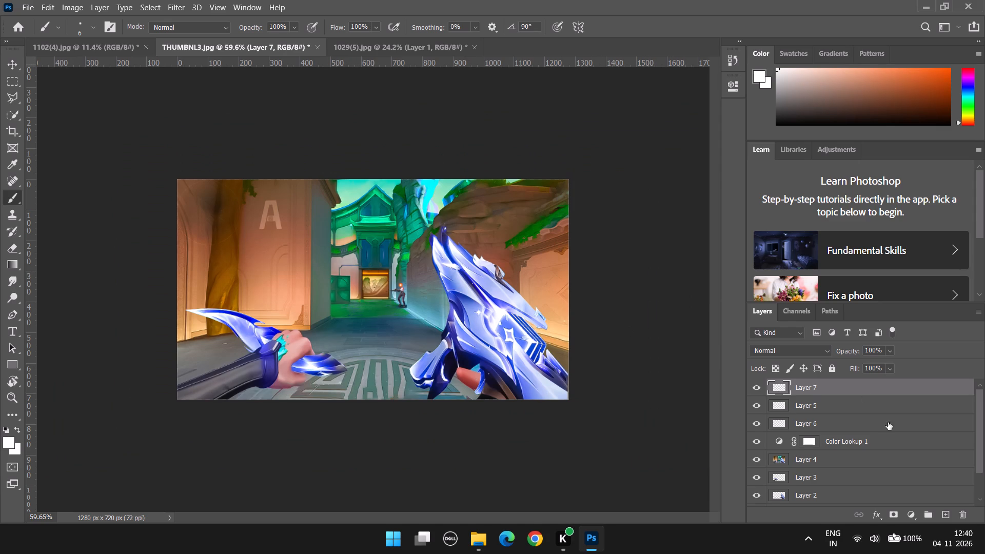
pyautogui.scroll(-6, 893, 419)
# Start saving the thumbnail on the computer under a new file name, THUMBNL6.
pyautogui.click(29, 1)
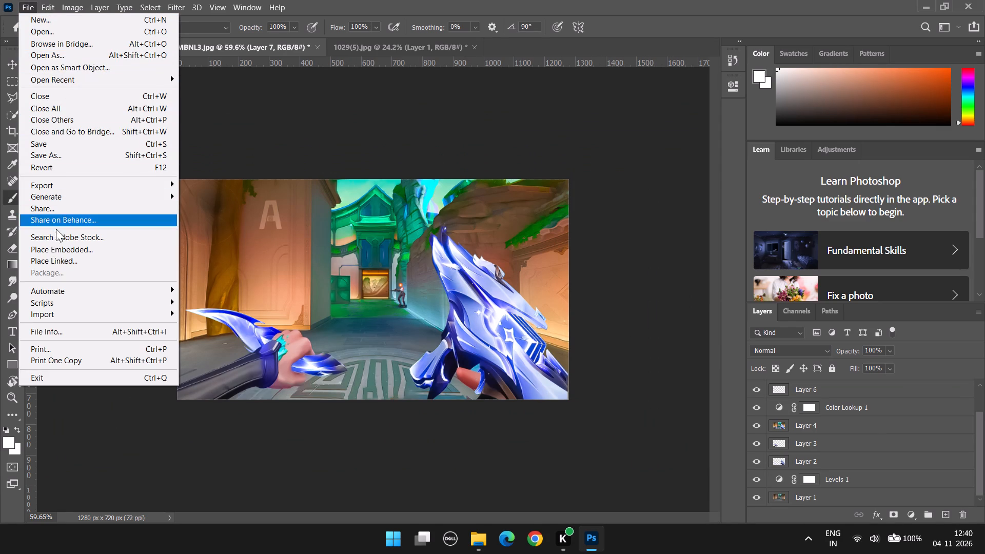
pyautogui.click(60, 153)
pyautogui.click(543, 362)
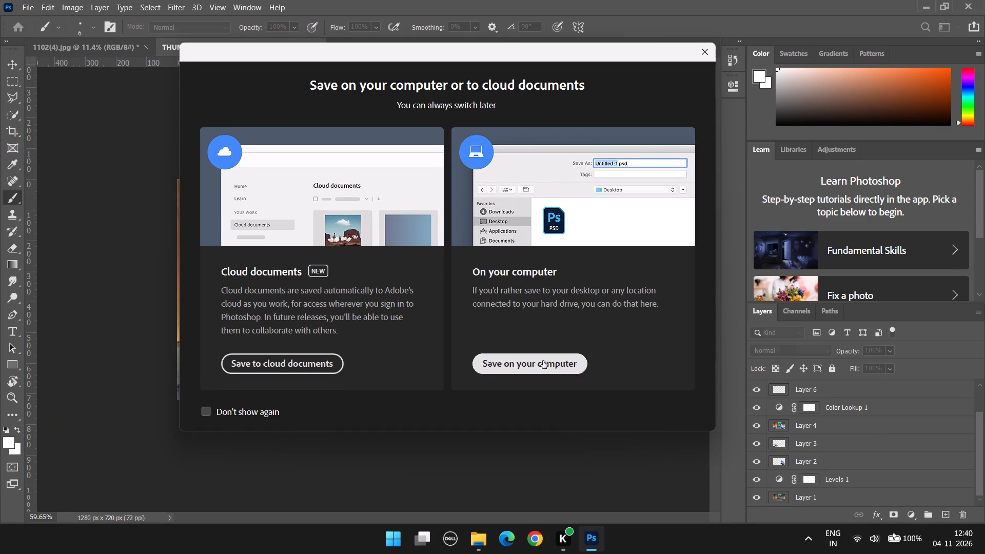
pyautogui.click(143, 207)
pyautogui.click(132, 215)
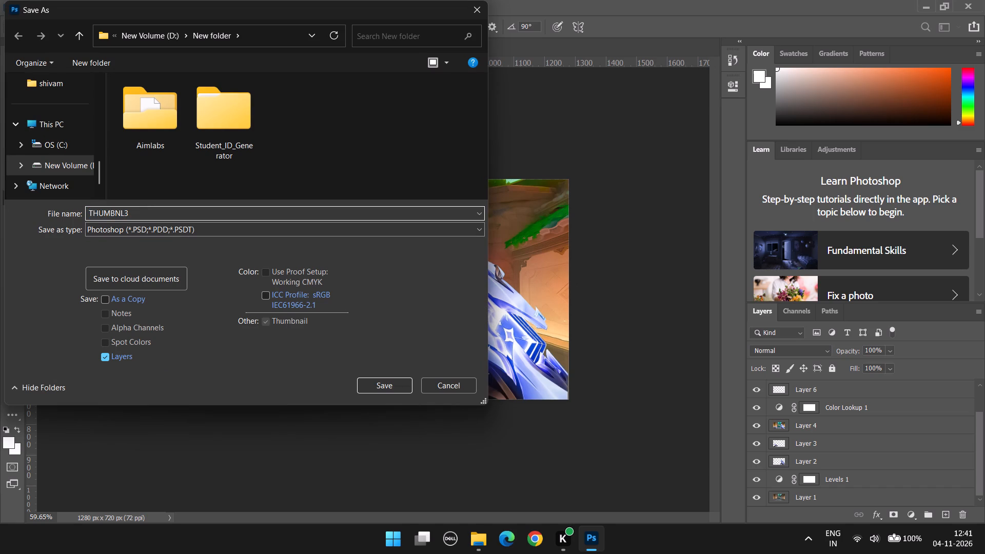
pyautogui.click(143, 211)
pyautogui.press('BackSpace')
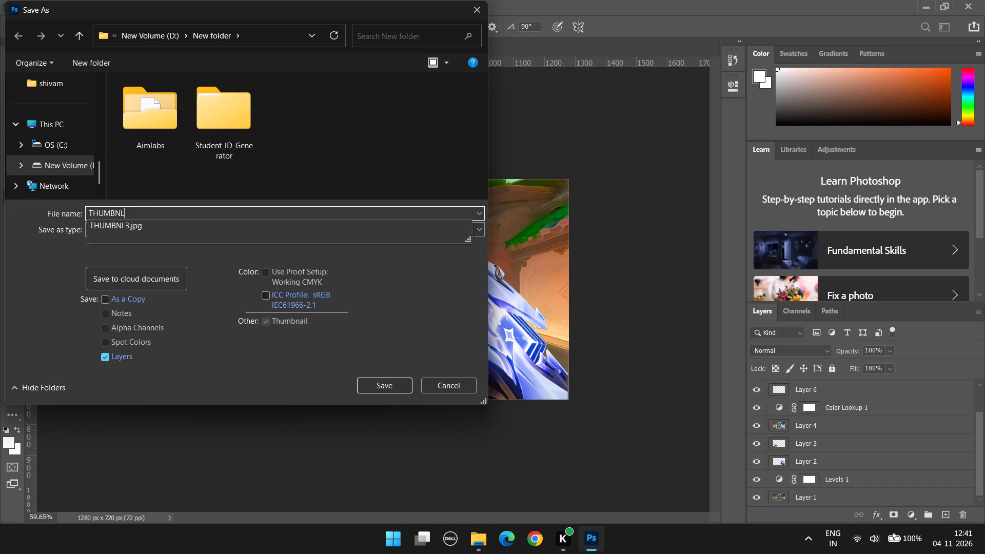
pyautogui.press('6')
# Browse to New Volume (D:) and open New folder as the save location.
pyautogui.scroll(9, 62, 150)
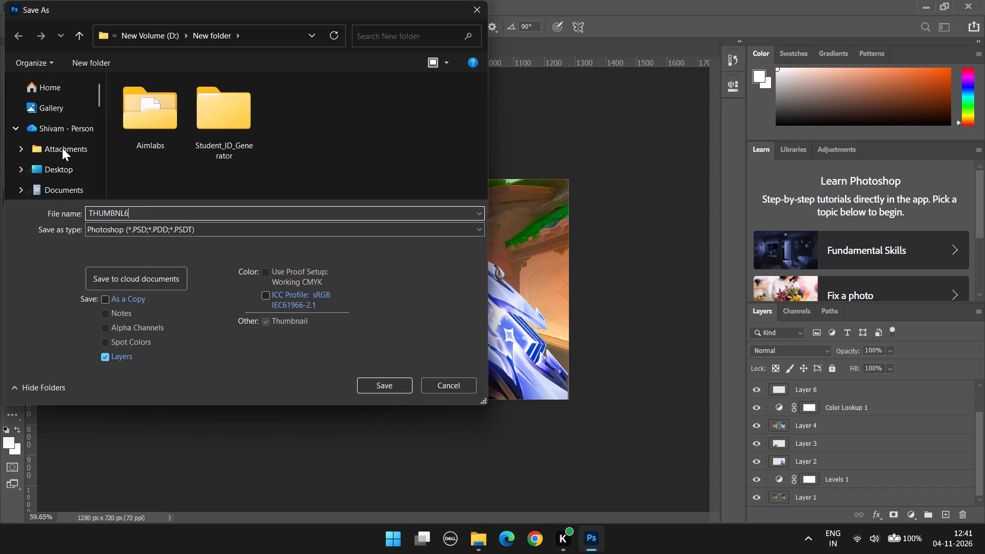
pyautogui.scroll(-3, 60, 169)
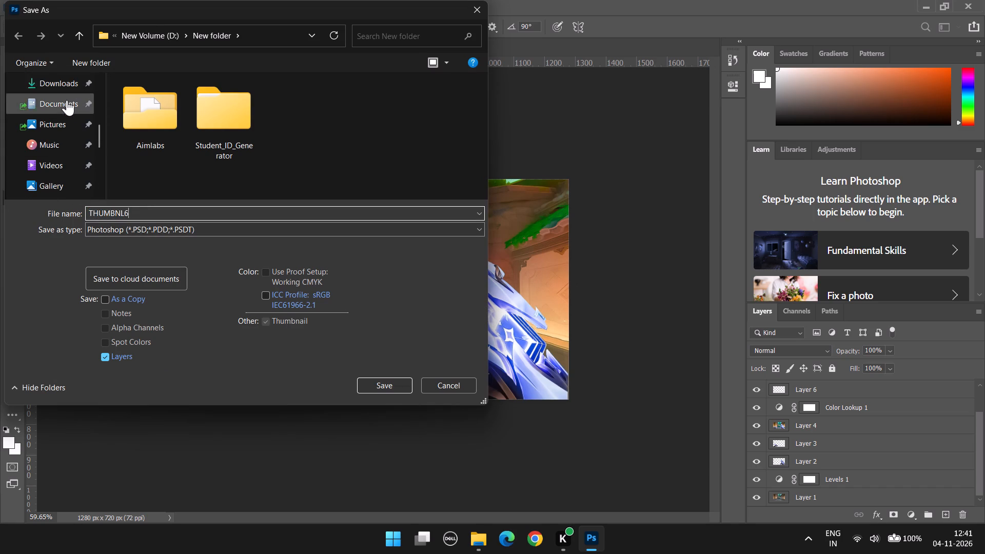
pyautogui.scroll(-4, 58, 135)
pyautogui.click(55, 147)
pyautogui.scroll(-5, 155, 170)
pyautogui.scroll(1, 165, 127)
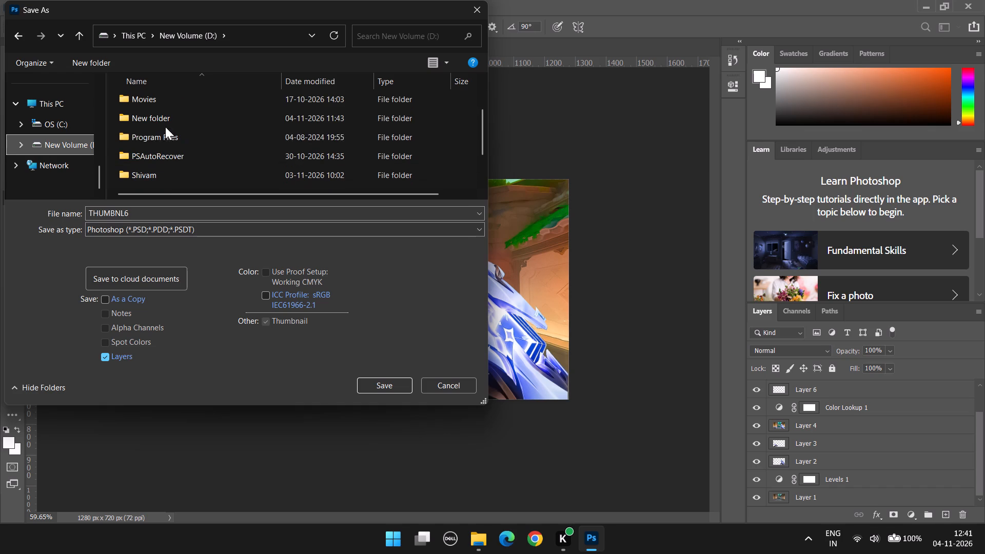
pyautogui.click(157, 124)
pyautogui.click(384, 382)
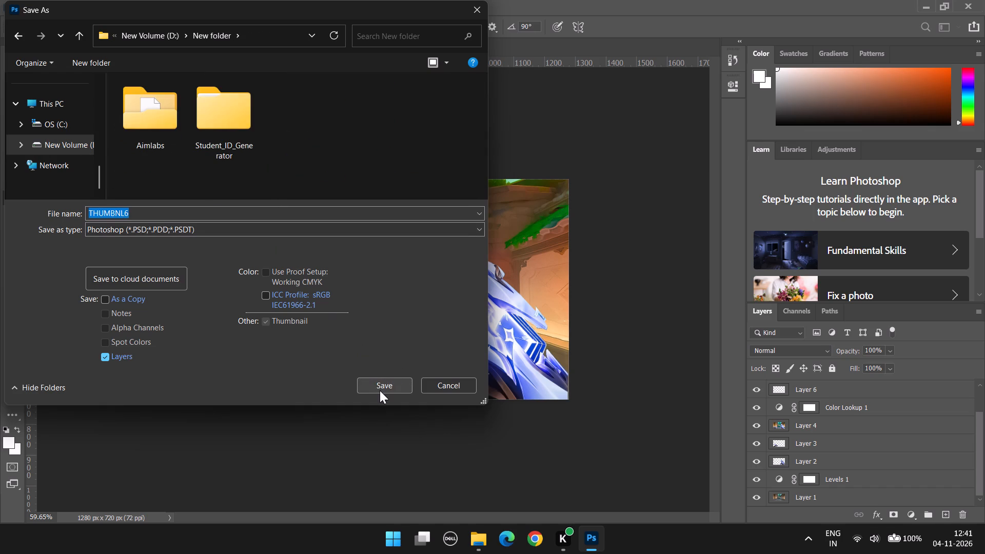
# Save THUMBNL6 in JPEG format at quality 10 with the progressive format option.
pyautogui.click(171, 221)
pyautogui.click(164, 234)
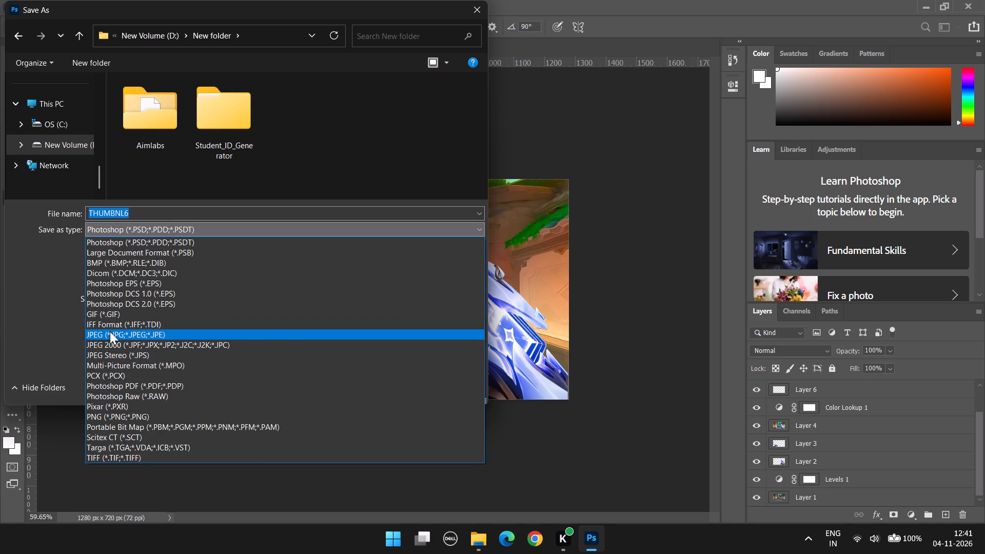
pyautogui.click(109, 332)
pyautogui.click(387, 385)
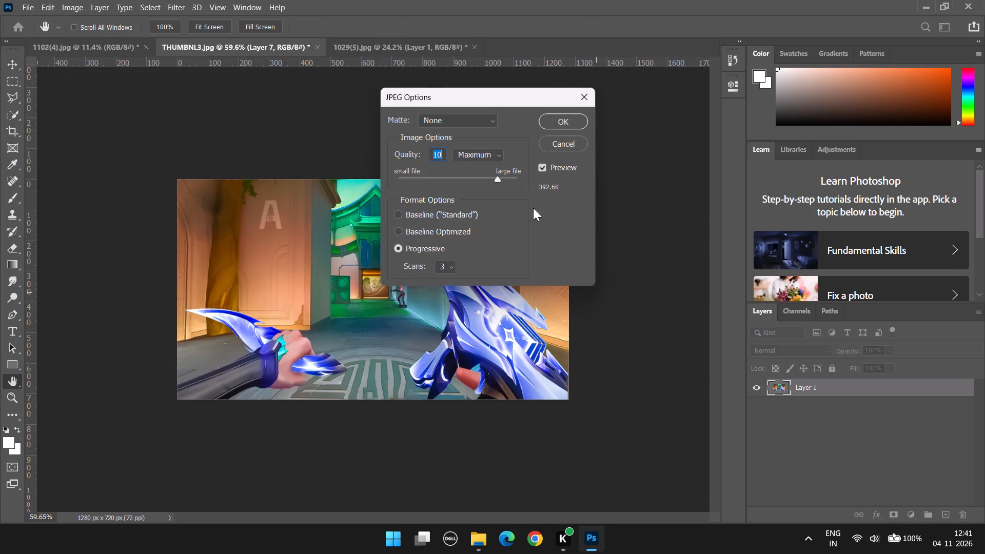
pyautogui.click(546, 121)
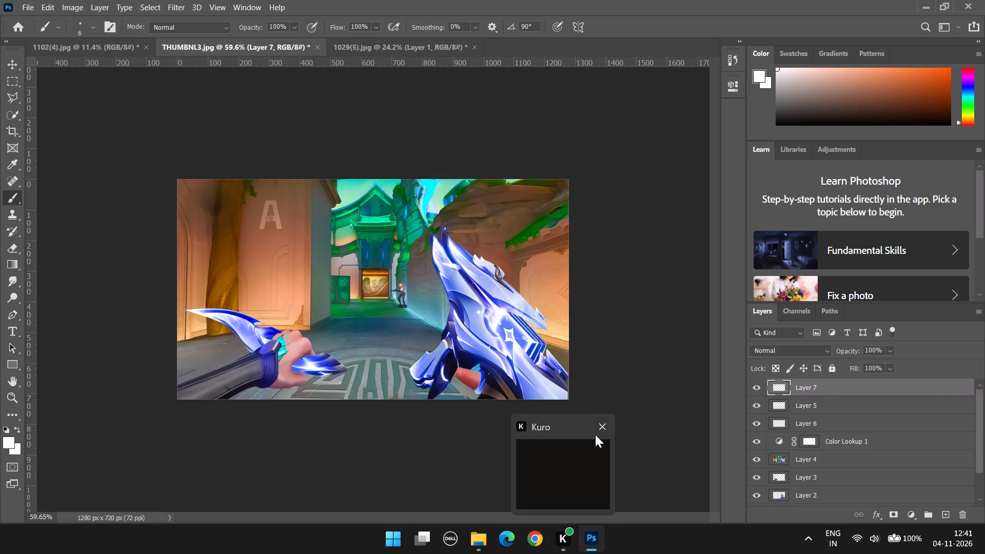